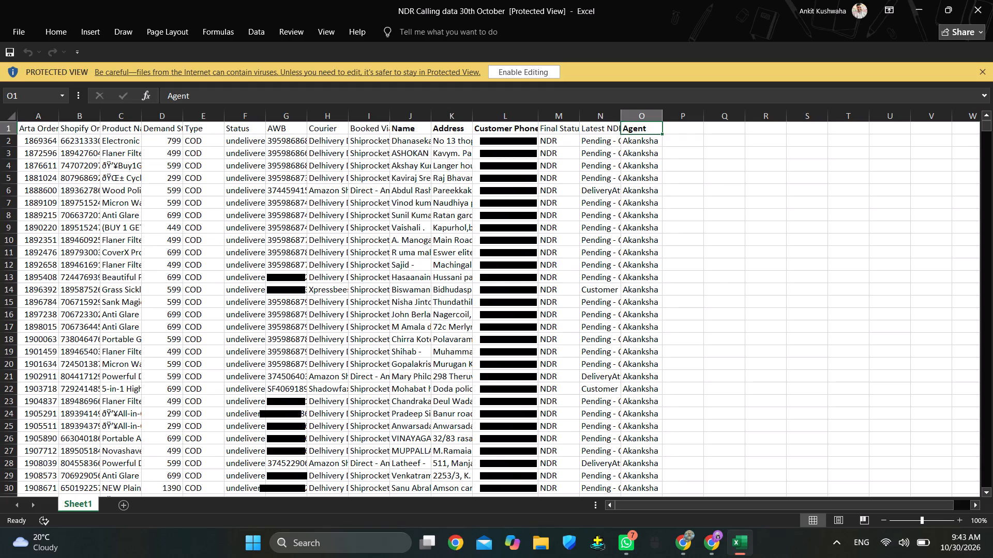
Switch to the NDR calling spreadsheet in Chrome and examine the remarks pivot table on the PIVOT OF ALL 29-10 sheet.
left_click(689, 540)
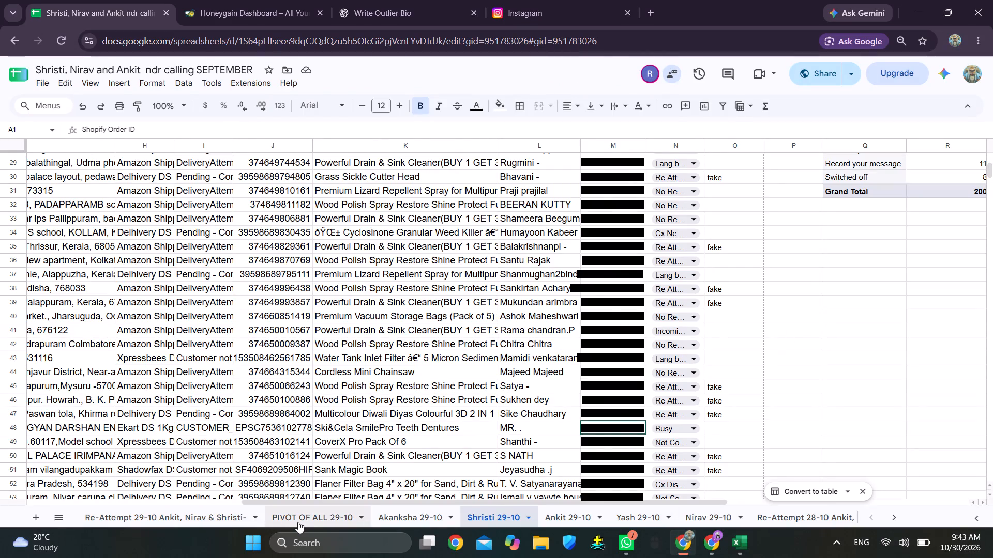
left_click(320, 521)
left_click_drag(320, 520, 344, 508)
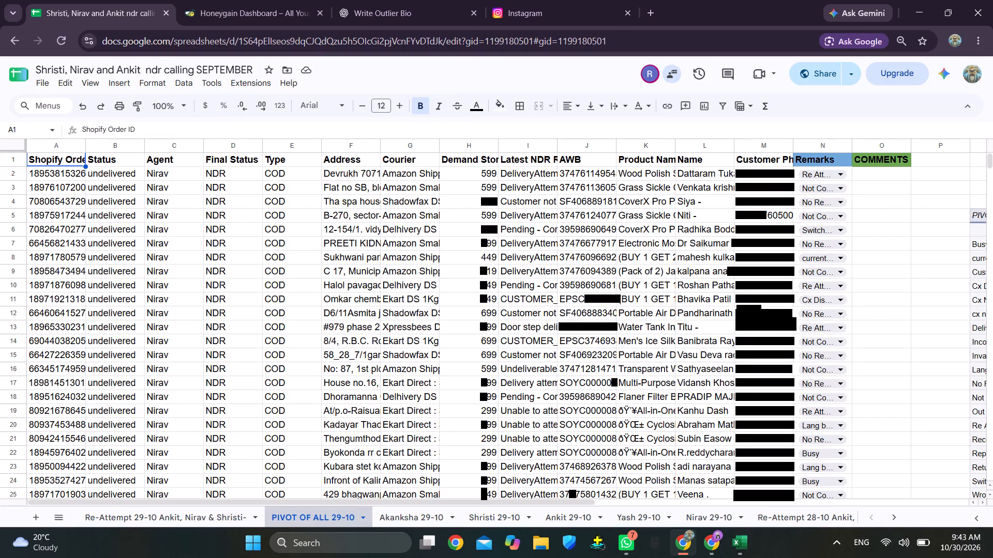
scroll(870, 324, "left", 3)
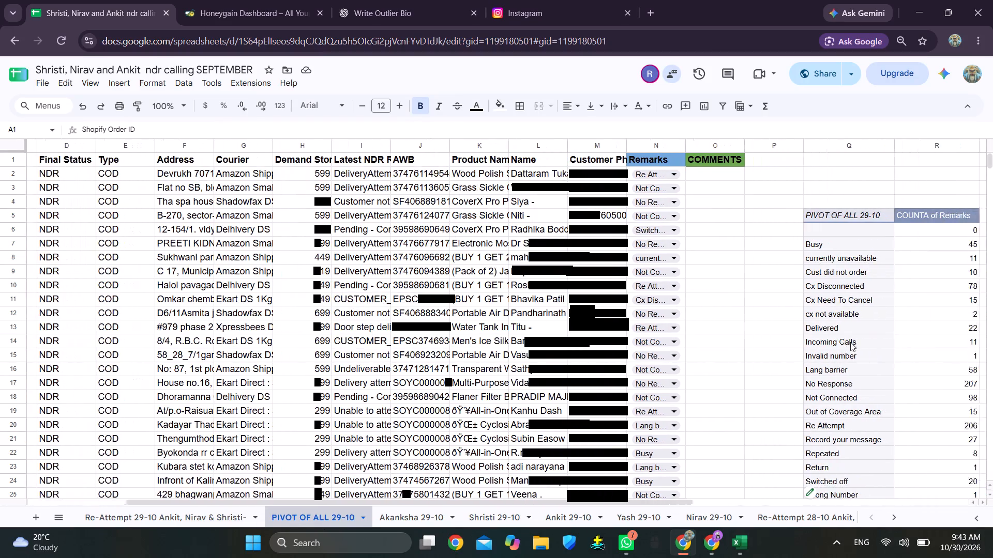
scroll(850, 342, "left", 2)
scroll(842, 347, "right", 1)
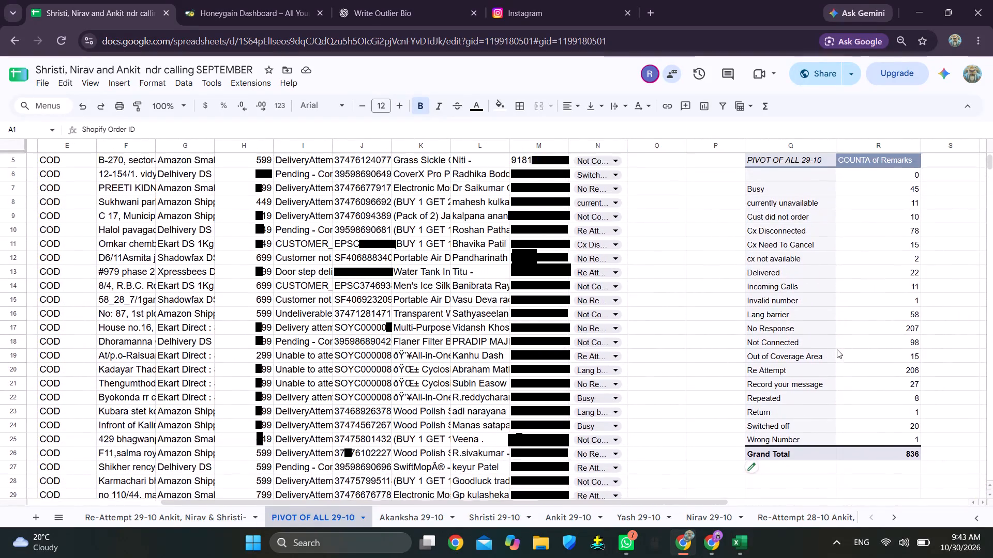
scroll(837, 349, "right", 1)
scroll(517, 304, "right", 6)
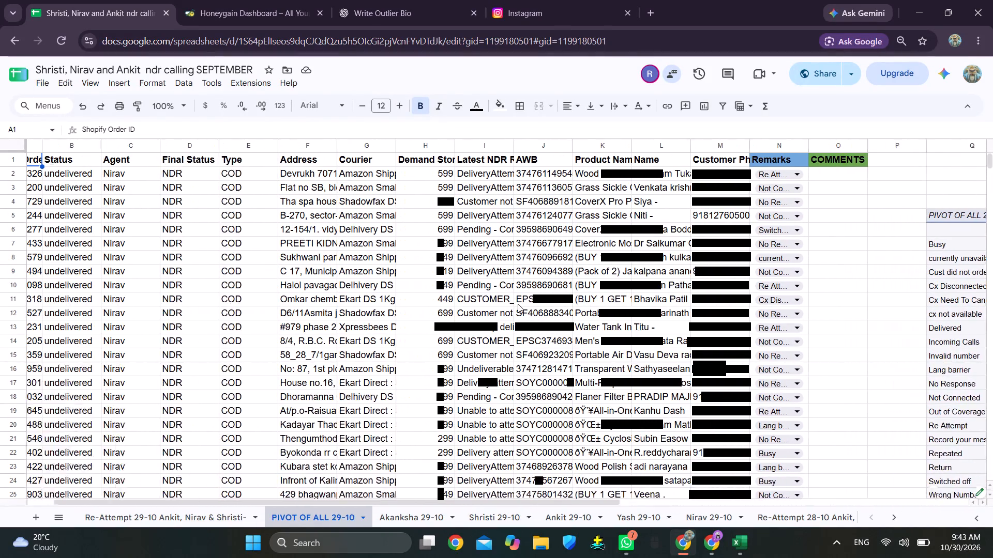
Look through the combined call rows on PIVOT OF ALL 29-10 down to the last filled row, checking which agents are included.
scroll(610, 322, "down", 2)
scroll(610, 322, "up", 1)
scroll(611, 322, "down", 5)
scroll(678, 353, "up", 1)
scroll(676, 353, "down", 2)
scroll(674, 352, "up", 1)
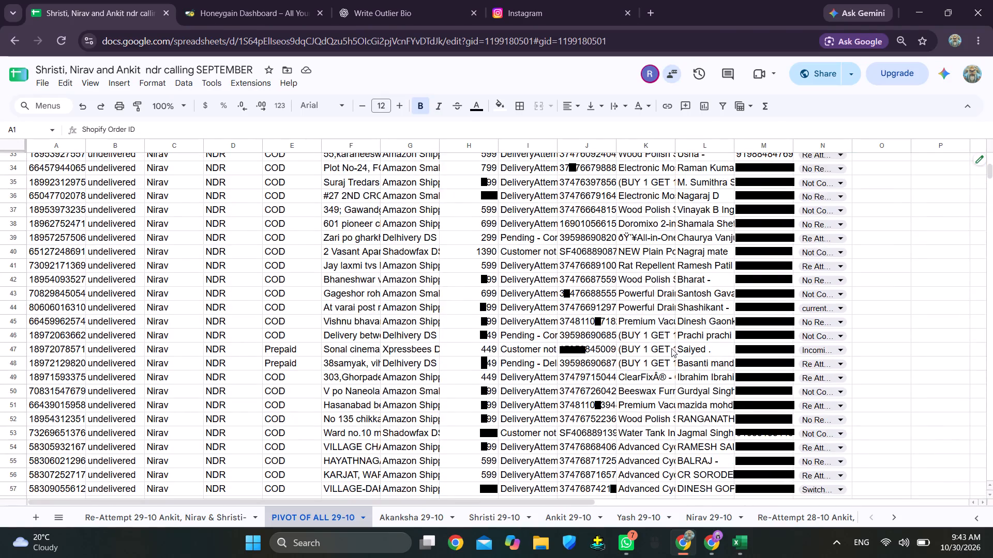
scroll(674, 347, "up", 1)
scroll(674, 347, "down", 3)
scroll(675, 342, "up", 1)
scroll(675, 342, "down", 1)
scroll(675, 342, "up", 1)
scroll(675, 342, "down", 12)
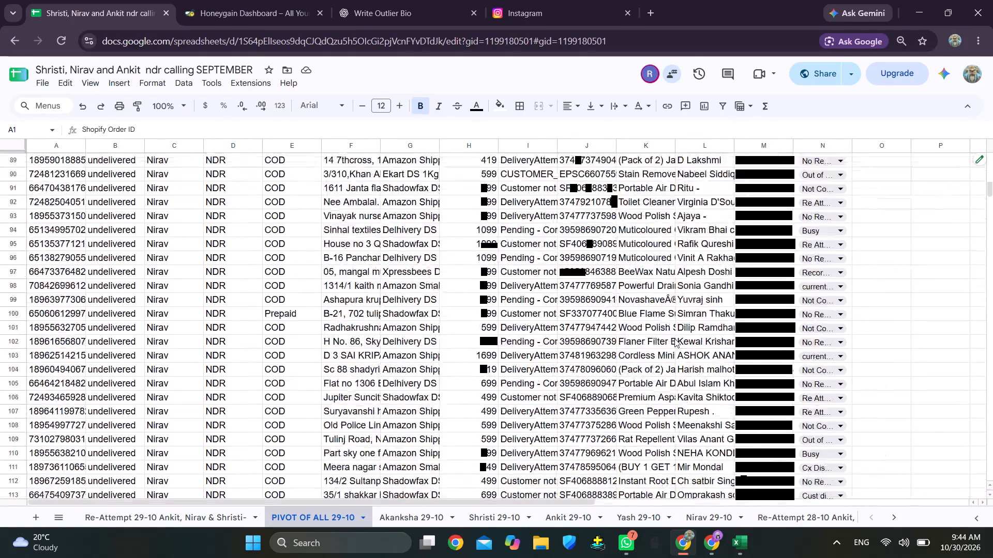
scroll(674, 338, "up", 1)
scroll(674, 338, "down", 1)
scroll(674, 337, "up", 1)
scroll(674, 337, "down", 16)
scroll(675, 335, "down", 5)
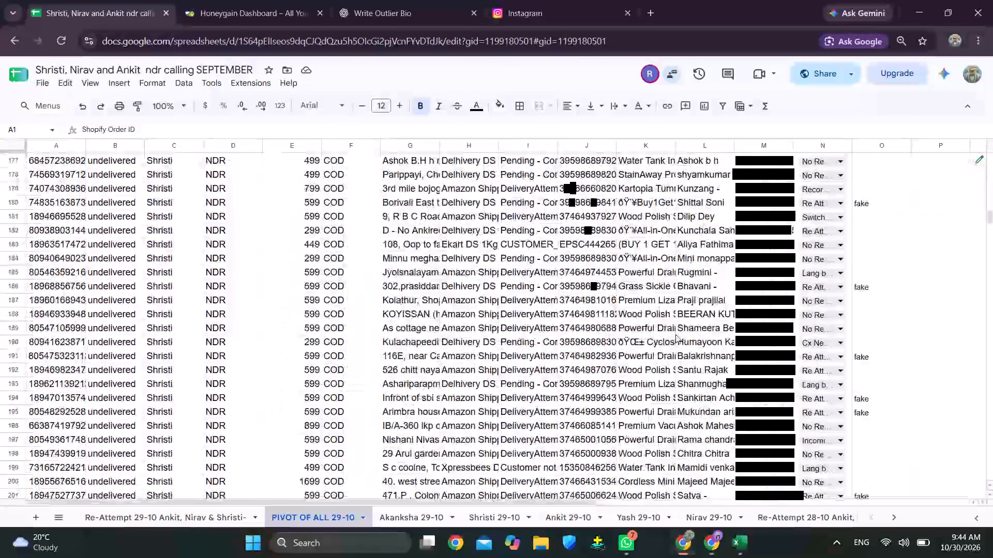
scroll(675, 334, "down", 7)
scroll(675, 334, "up", 1)
scroll(675, 334, "down", 12)
scroll(676, 335, "up", 1)
scroll(676, 335, "down", 7)
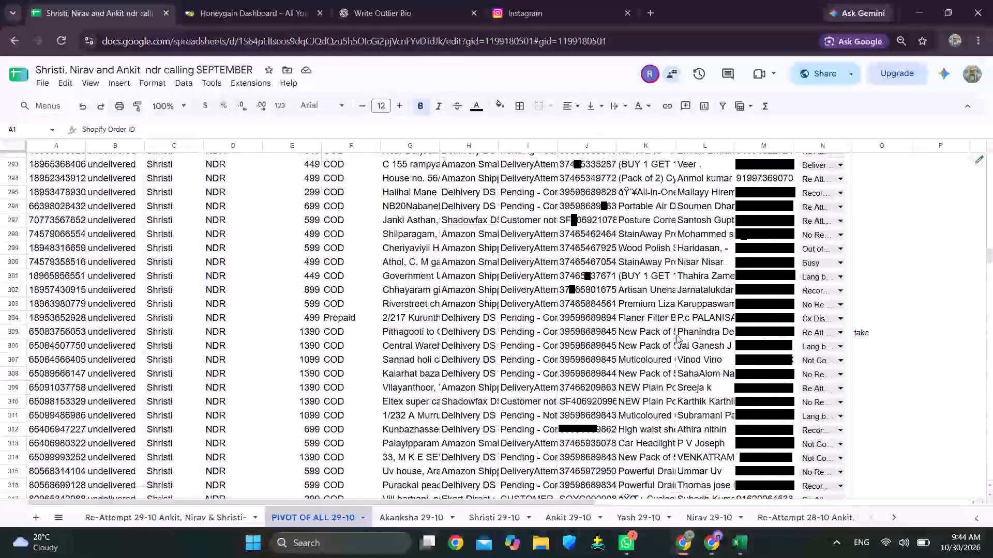
scroll(677, 334, "up", 1)
scroll(677, 334, "down", 5)
scroll(677, 334, "up", 1)
scroll(677, 333, "down", 17)
scroll(676, 322, "up", 1)
scroll(676, 322, "down", 4)
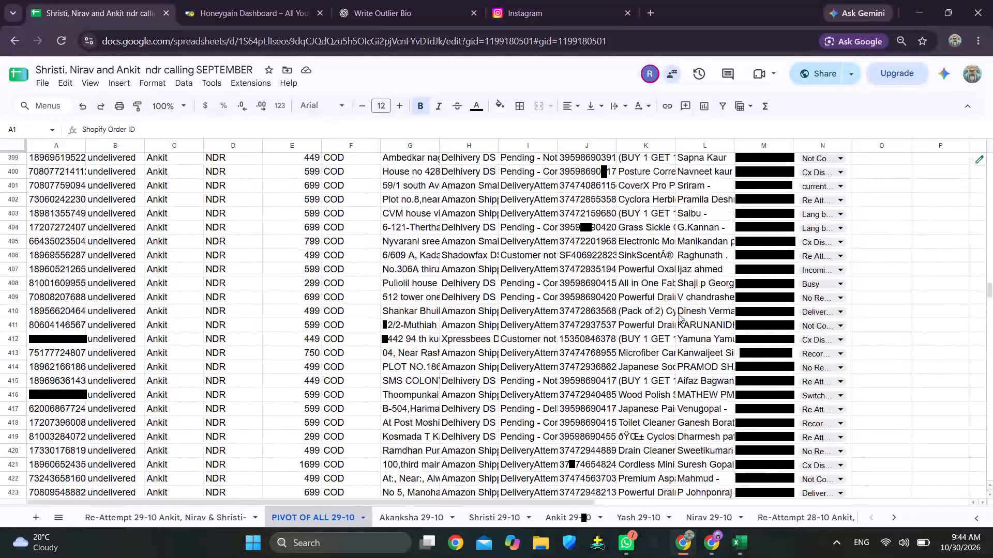
scroll(679, 314, "down", 2)
scroll(672, 315, "down", 20)
scroll(672, 315, "down", 8)
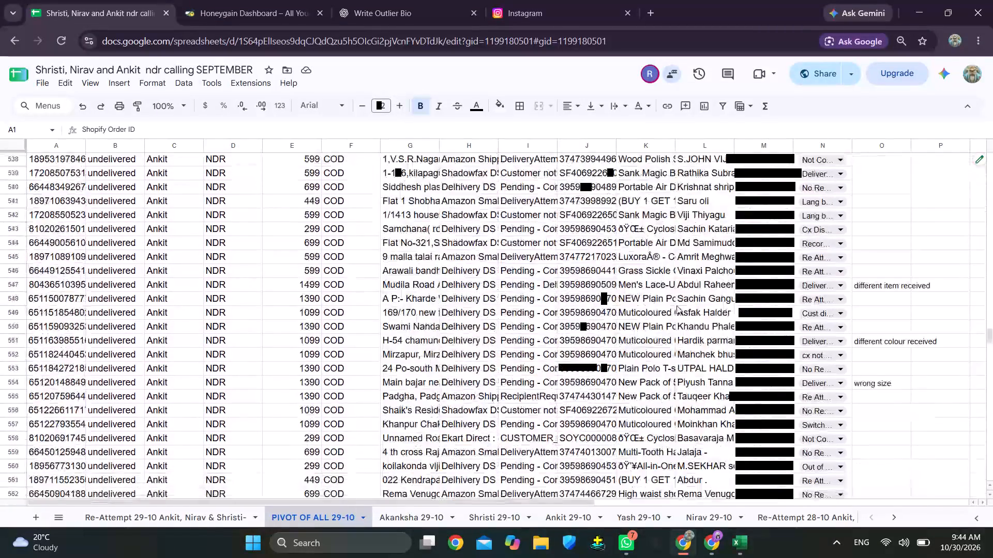
scroll(677, 305, "up", 1)
scroll(677, 305, "down", 14)
scroll(677, 304, "up", 1)
scroll(677, 304, "down", 15)
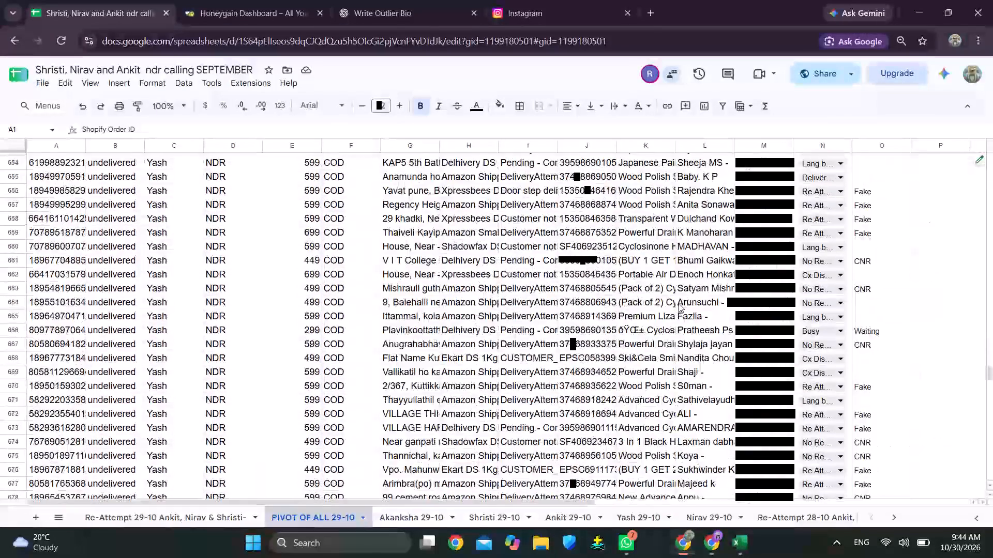
scroll(679, 303, "down", 20)
scroll(679, 303, "down", 4)
scroll(681, 301, "up", 1)
scroll(681, 301, "down", 8)
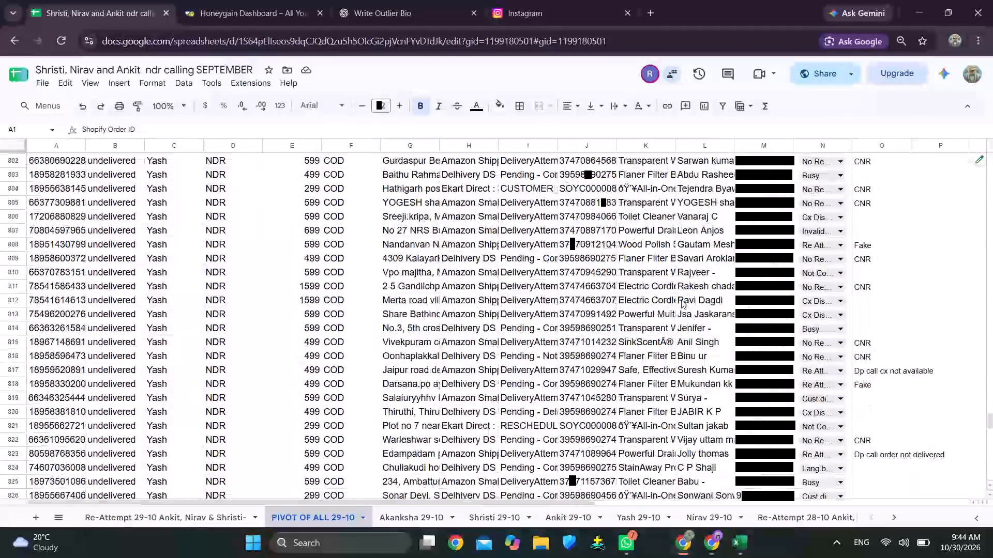
scroll(681, 300, "down", 6)
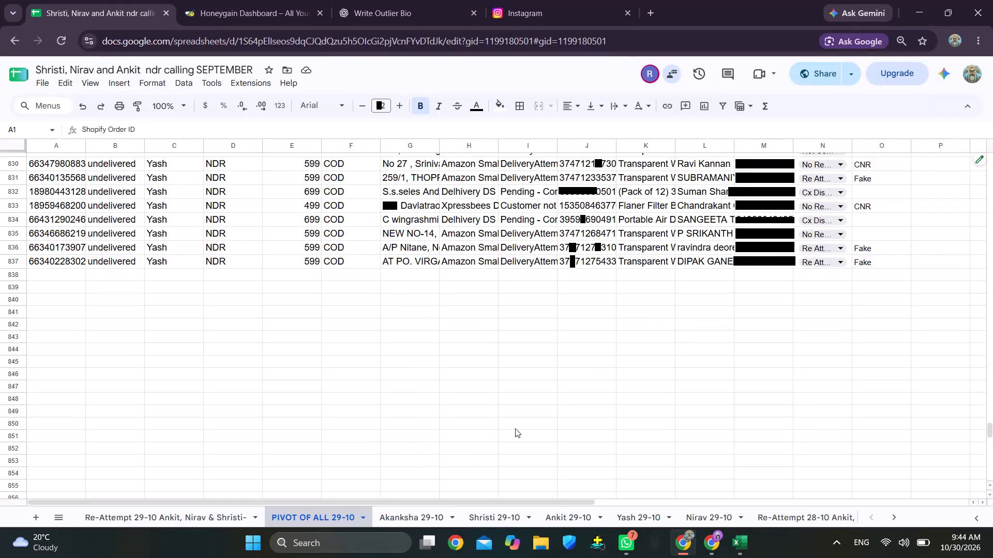
Open the Akanksha 29-10 sheet and review its call rows, remarks, comments and pivot table.
left_click(417, 518)
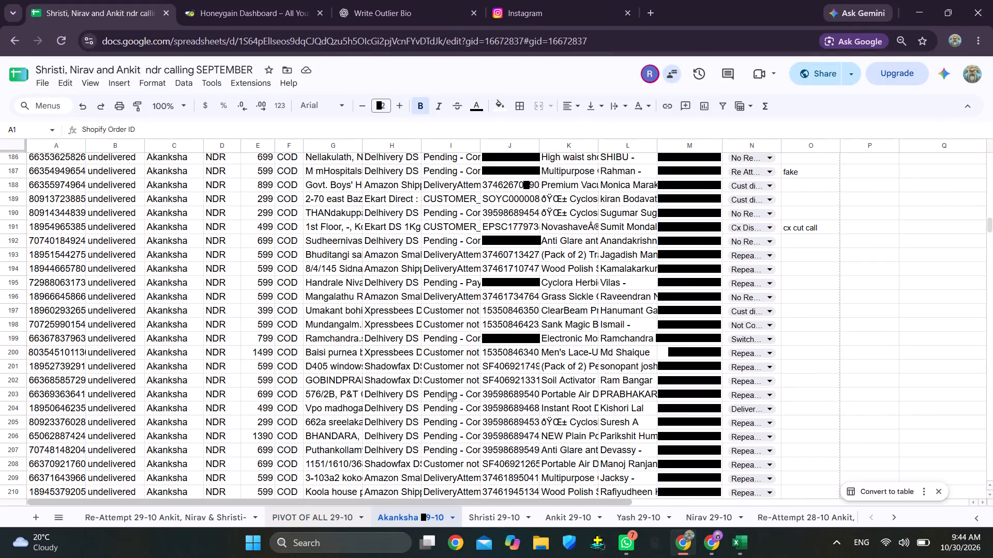
scroll(743, 276, "up", 19)
scroll(743, 257, "down", 1)
scroll(743, 257, "up", 1)
scroll(743, 257, "down", 1)
scroll(743, 257, "up", 5)
scroll(728, 250, "down", 2)
scroll(727, 251, "up", 2)
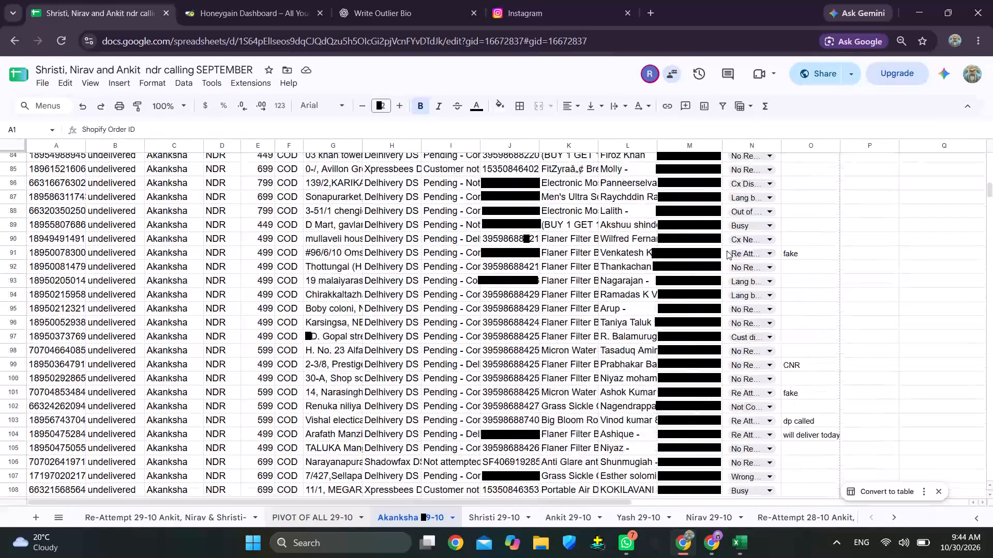
scroll(727, 251, "up", 4)
scroll(713, 243, "down", 1)
scroll(713, 243, "up", 15)
scroll(633, 227, "up", 5)
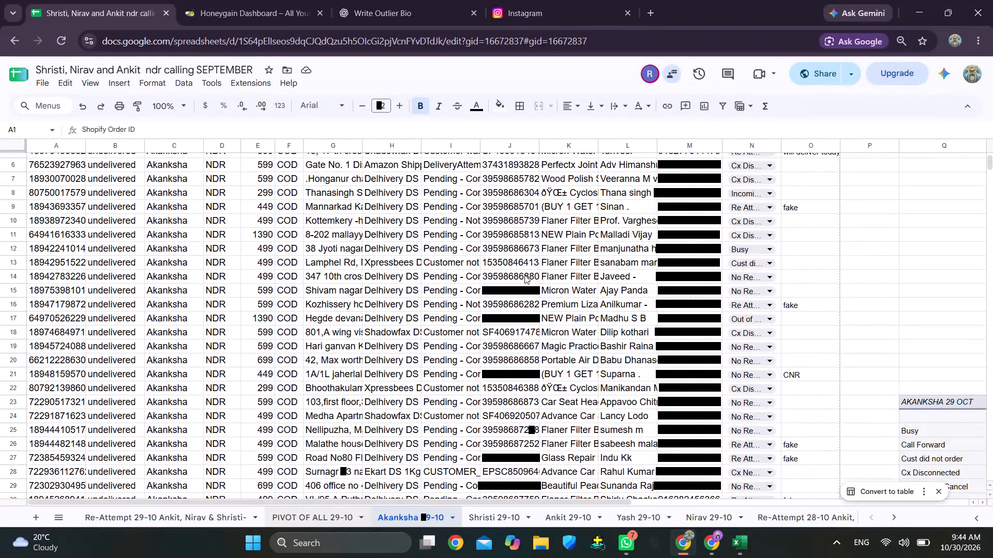
scroll(719, 293, "down", 7)
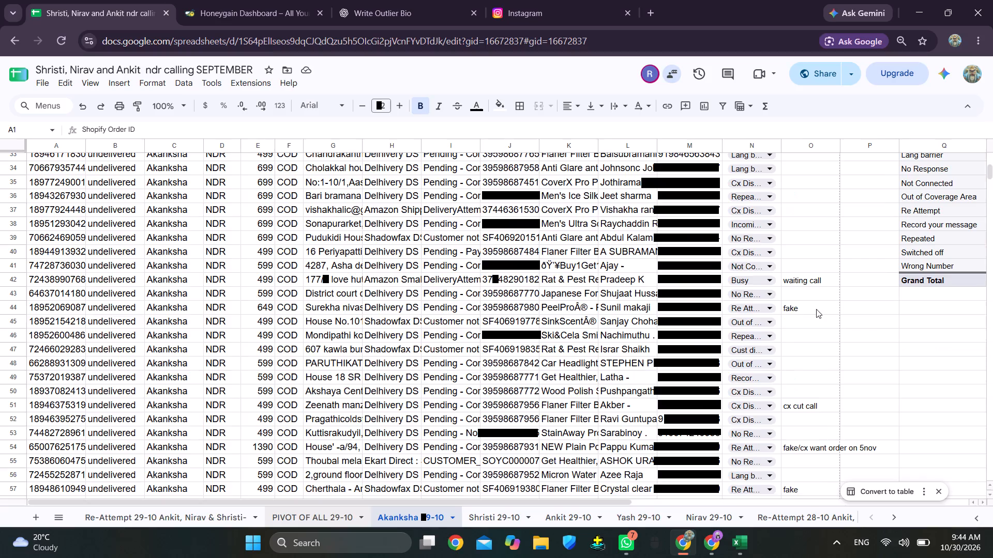
scroll(830, 316, "right", 4)
scroll(380, 230, "down", 1)
scroll(380, 230, "up", 1)
scroll(379, 231, "down", 1)
scroll(379, 231, "up", 2)
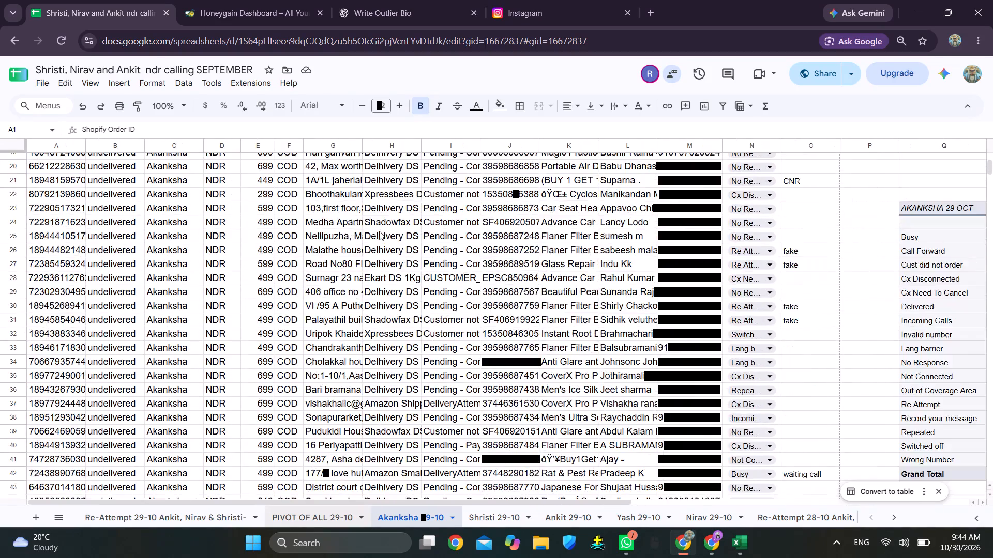
scroll(379, 231, "up", 3)
scroll(373, 231, "down", 2)
scroll(373, 232, "up", 4)
scroll(375, 231, "down", 1)
scroll(375, 231, "up", 1)
scroll(375, 231, "down", 1)
scroll(375, 231, "up", 9)
Copy the whole Akanksha 29-10 data table and paste it into PIVOT OF ALL 29-10 below the last row, starting at A838.
key("ctrl+a")
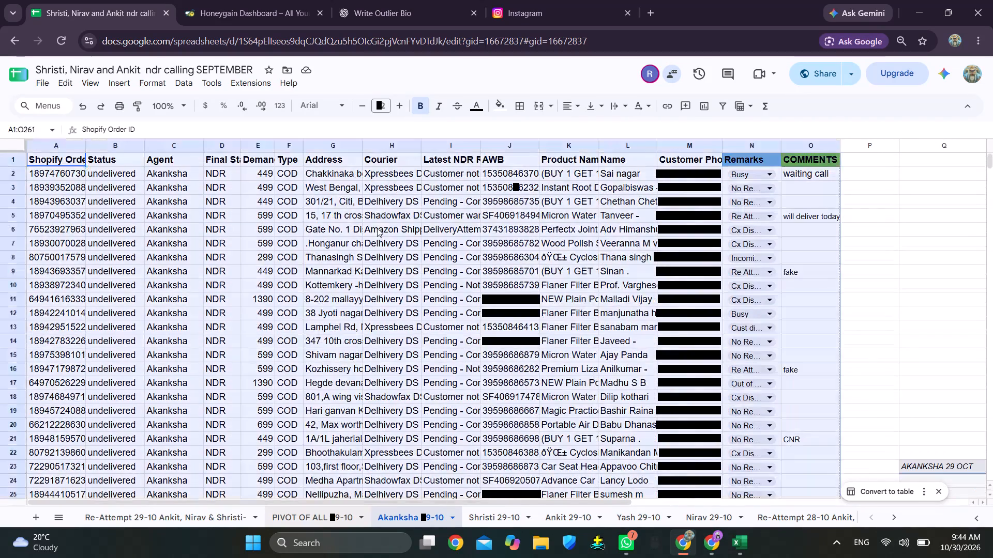
key("ctrl+c")
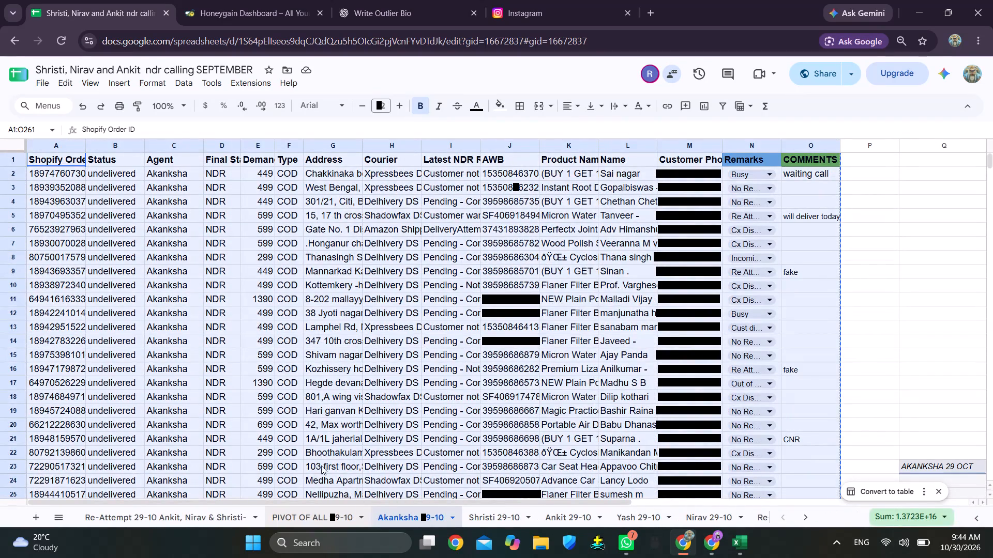
left_click(330, 519)
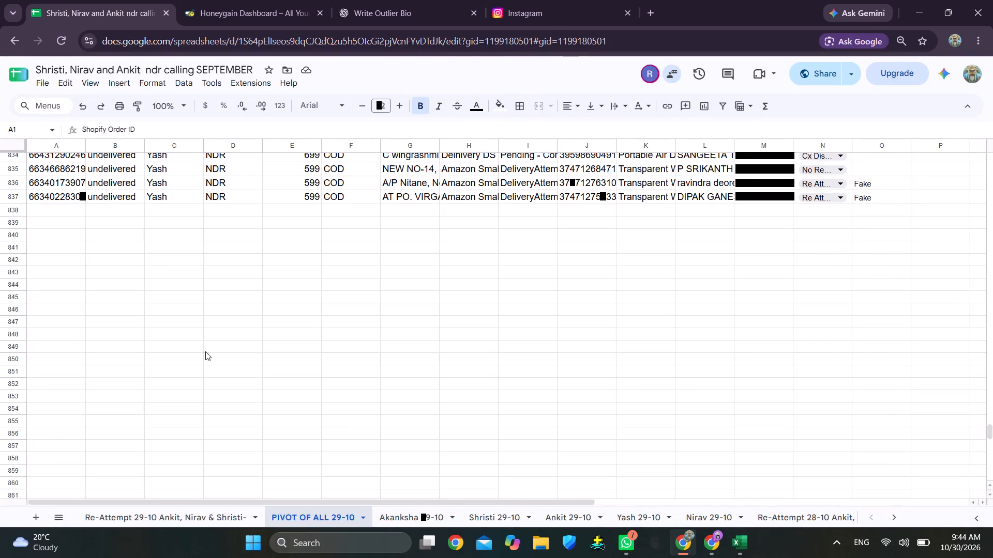
left_click(68, 210)
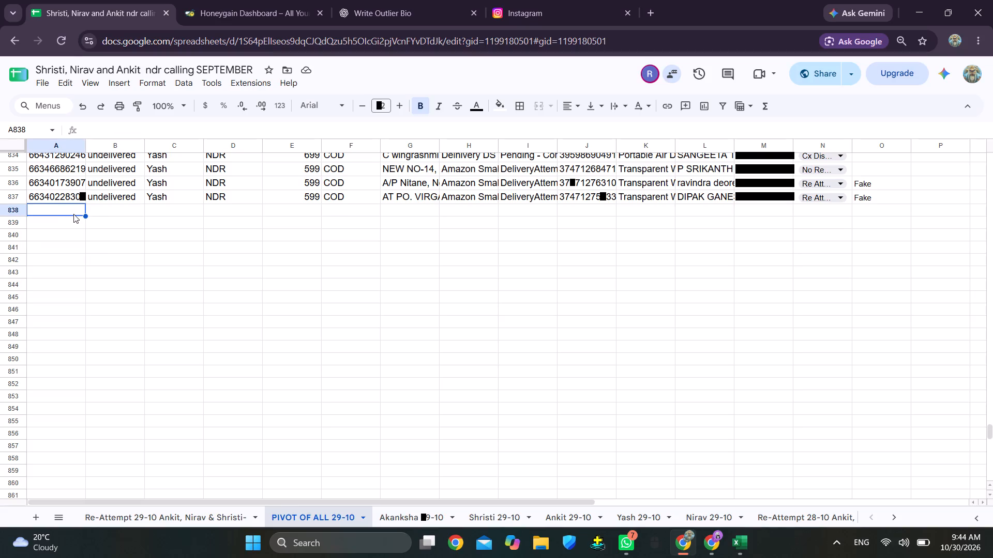
key("ctrl+v")
Delete row 838, the duplicate header row pasted in with Akanksha's data.
right_click(14, 210)
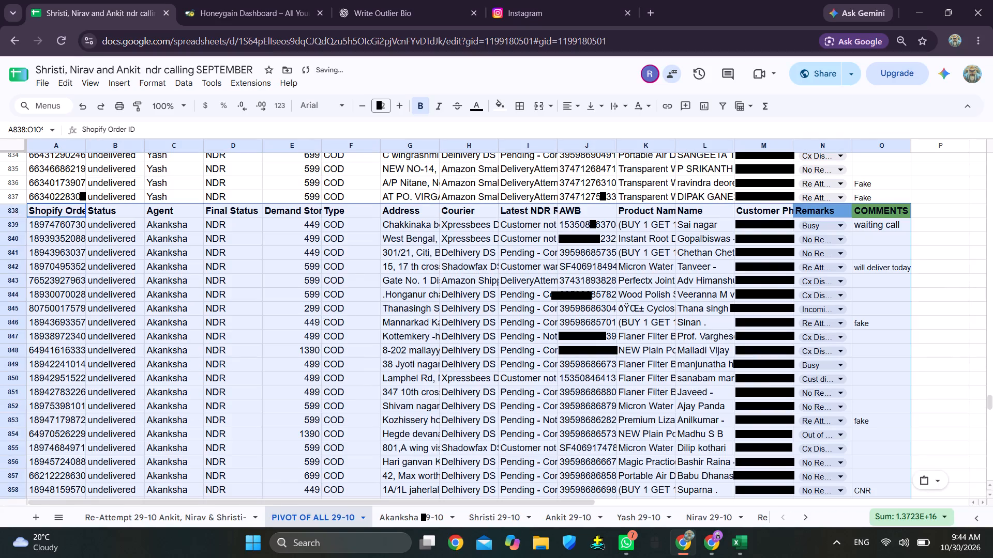
left_click(99, 342)
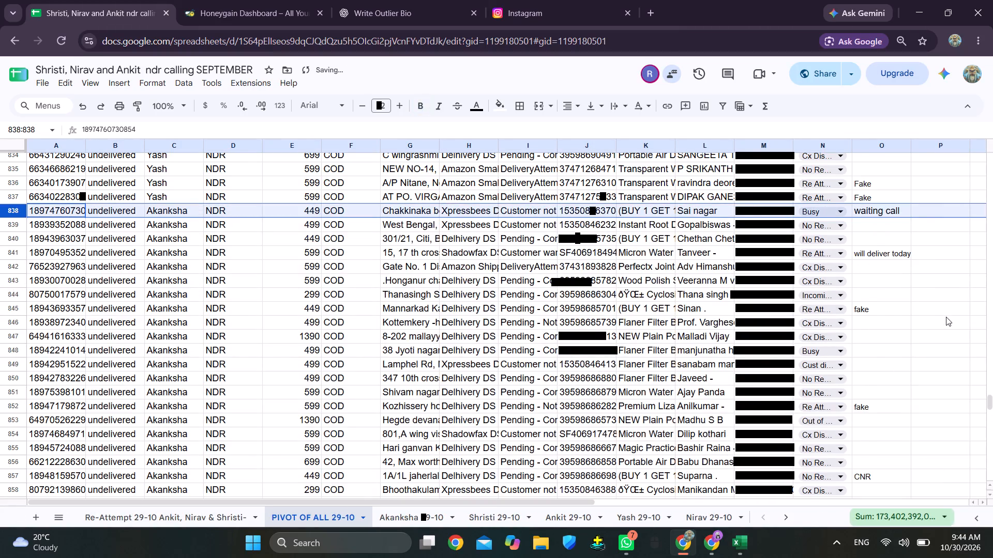
Examine the remark counts and grand total in the pivot table beside the combined data on PIVOT OF ALL 29-10.
scroll(954, 318, "up", 8)
scroll(961, 310, "down", 1)
scroll(962, 309, "up", 1)
scroll(963, 301, "down", 1)
scroll(963, 301, "up", 17)
scroll(953, 286, "down", 1)
scroll(953, 286, "up", 1)
scroll(954, 275, "down", 1)
scroll(954, 275, "up", 1)
scroll(954, 275, "down", 2)
scroll(954, 275, "up", 5)
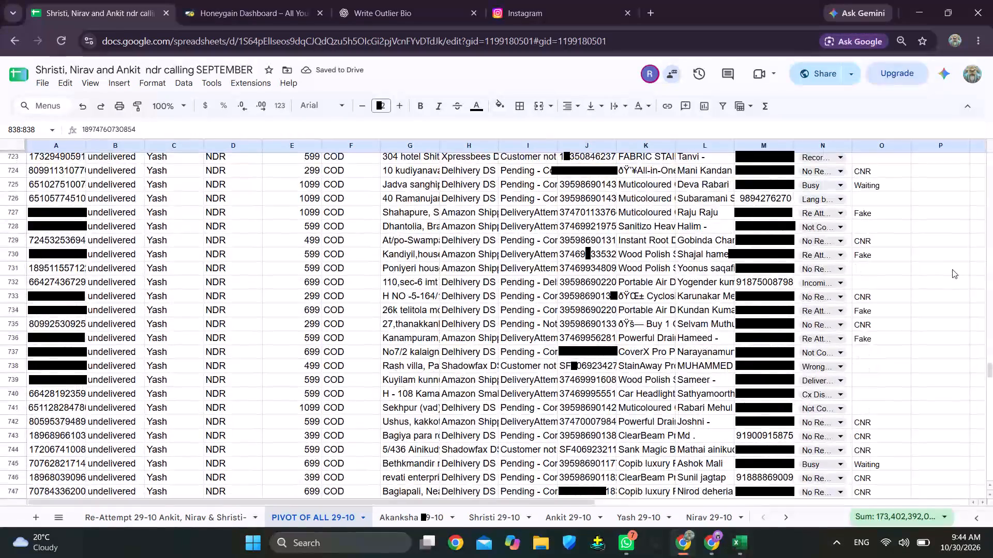
scroll(952, 269, "up", 11)
scroll(953, 267, "down", 1)
scroll(952, 263, "up", 18)
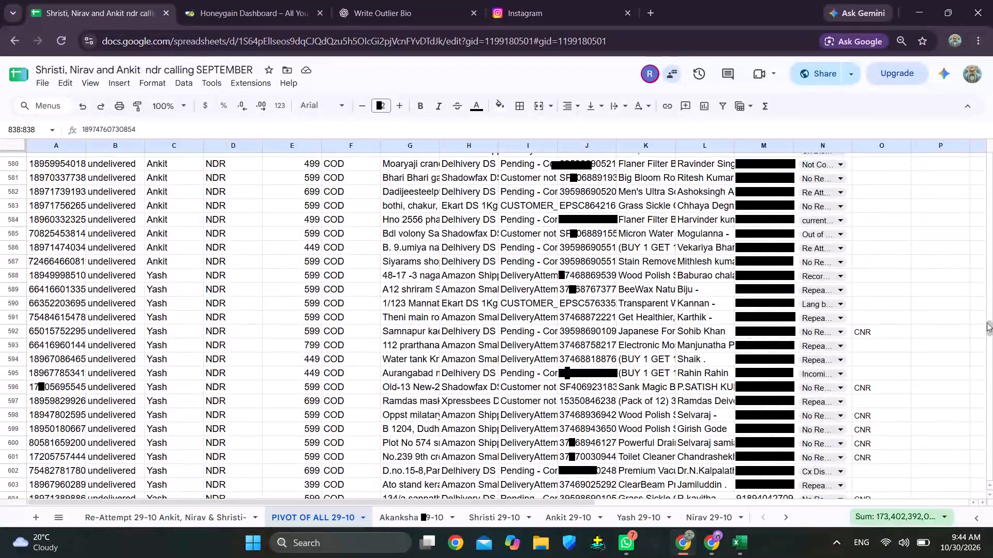
left_click_drag(990, 330, 964, 122)
scroll(916, 280, "left", 2)
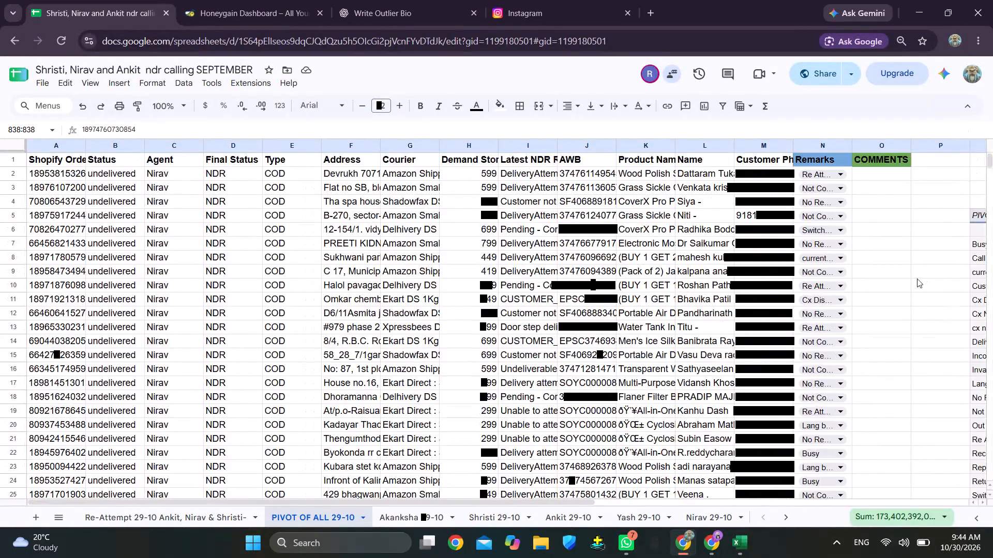
scroll(917, 278, "left", 3)
scroll(791, 313, "up", 2)
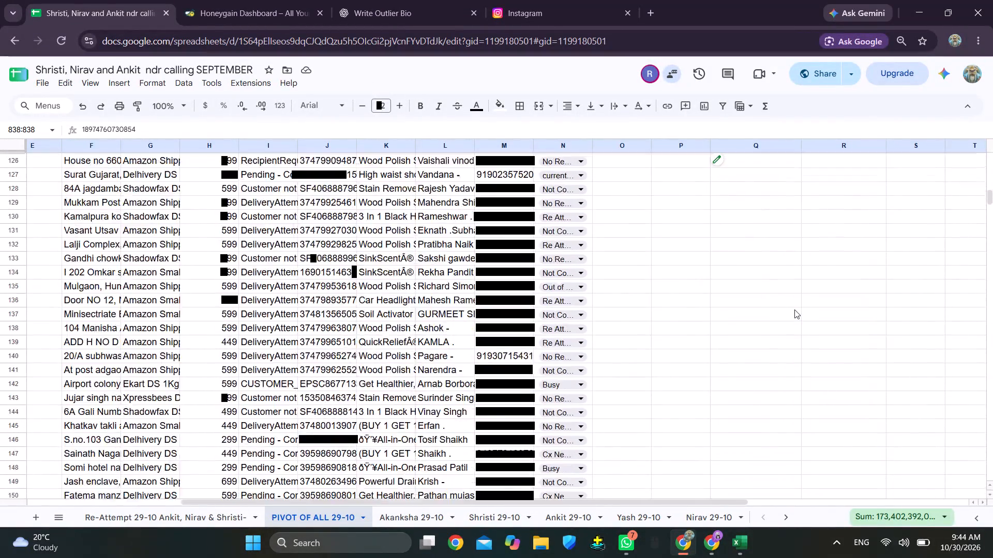
scroll(794, 309, "up", 16)
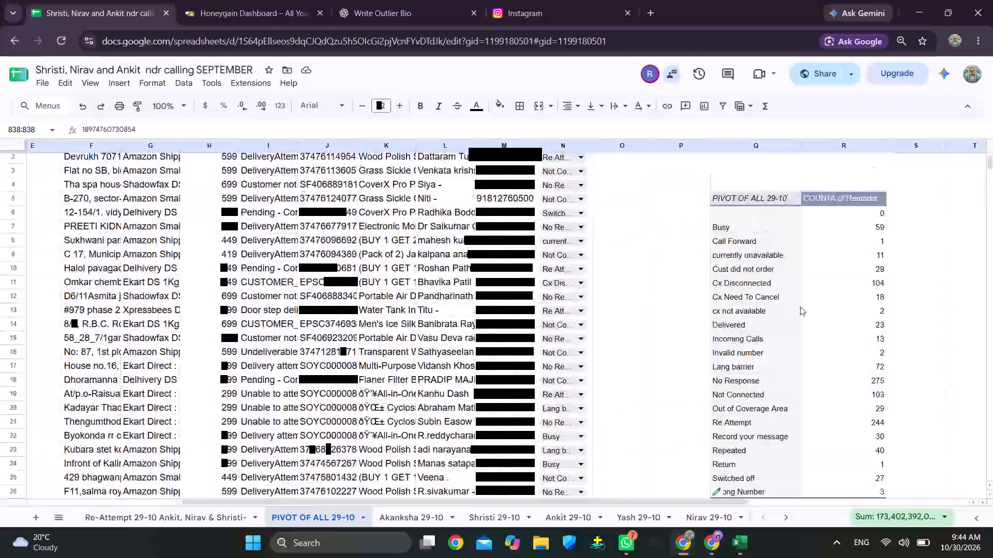
scroll(813, 301, "down", 1)
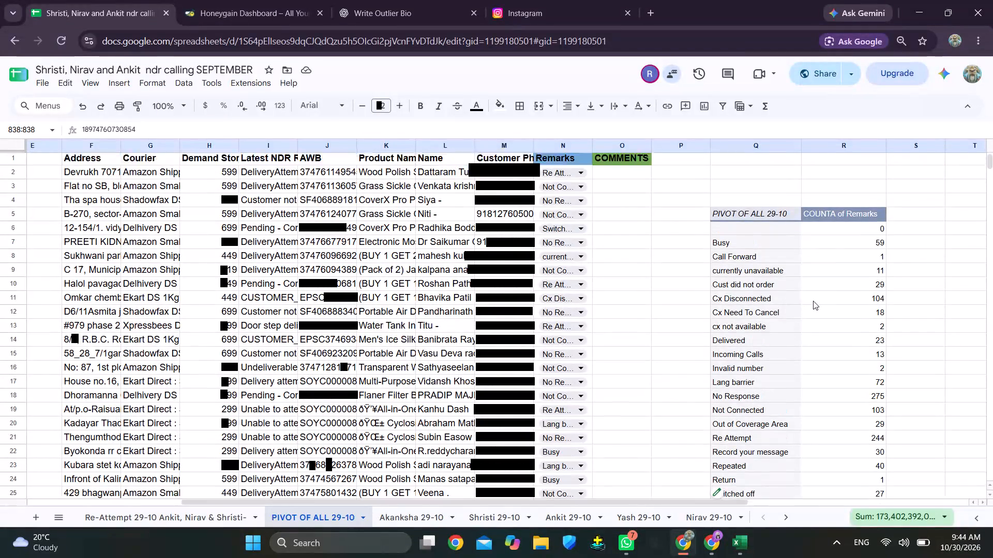
scroll(813, 301, "down", 1)
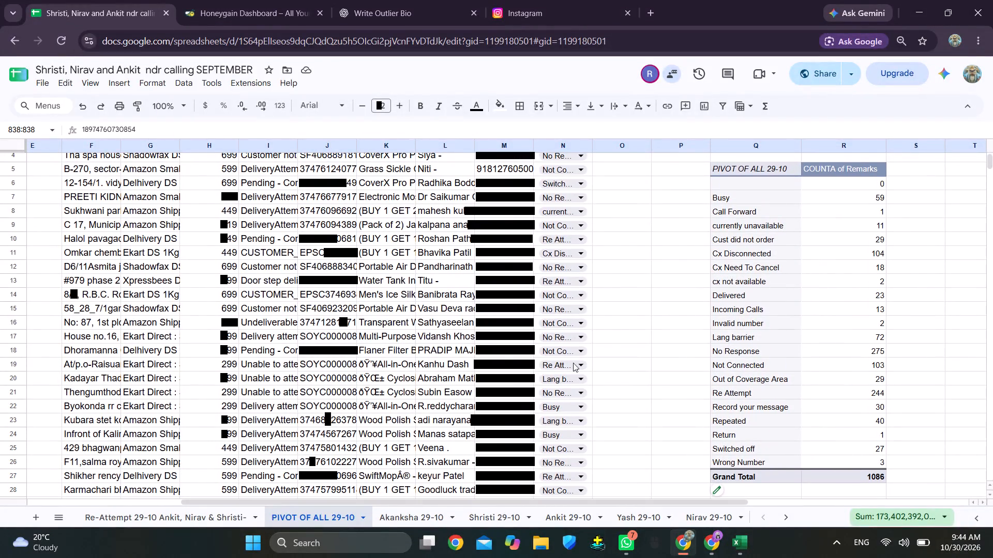
Open the Re-Attempt 29-10 sheet and review its rows by agent down to the end of the list.
left_click(190, 519)
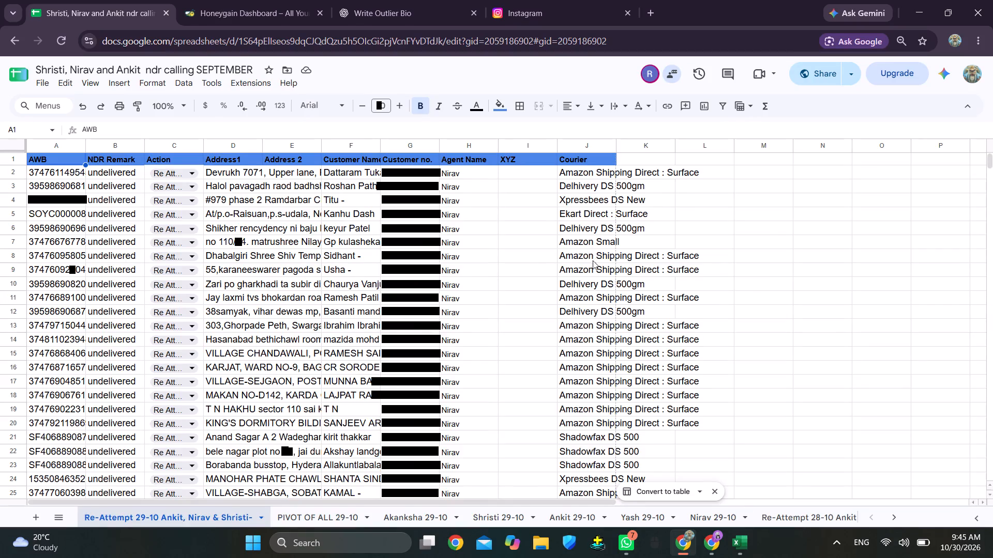
scroll(592, 264, "down", 7)
scroll(586, 304, "down", 19)
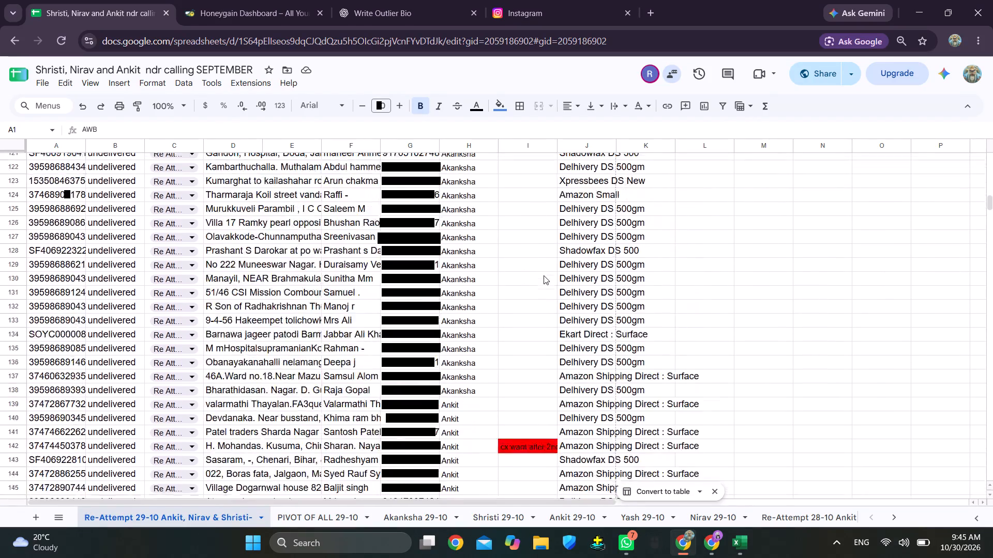
scroll(544, 275, "down", 14)
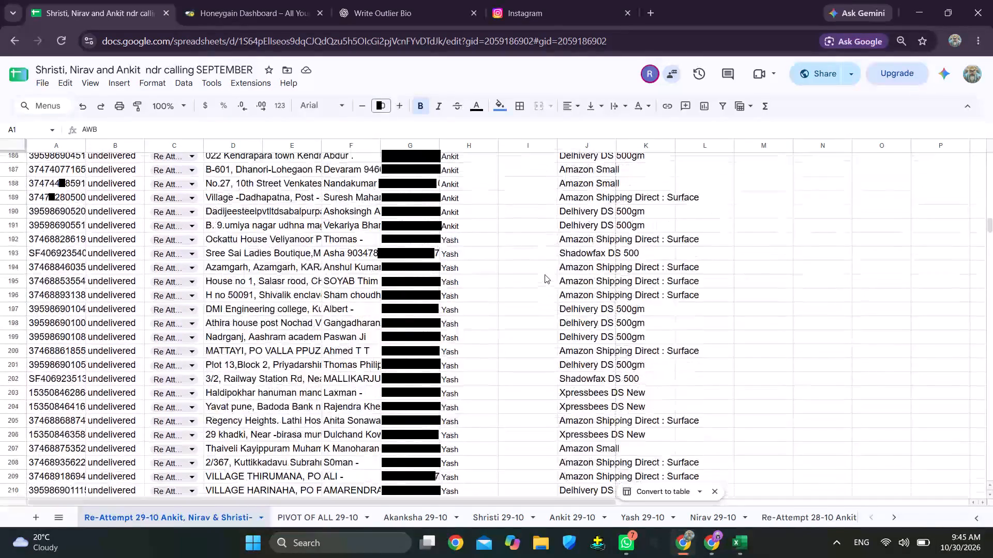
scroll(545, 273, "down", 10)
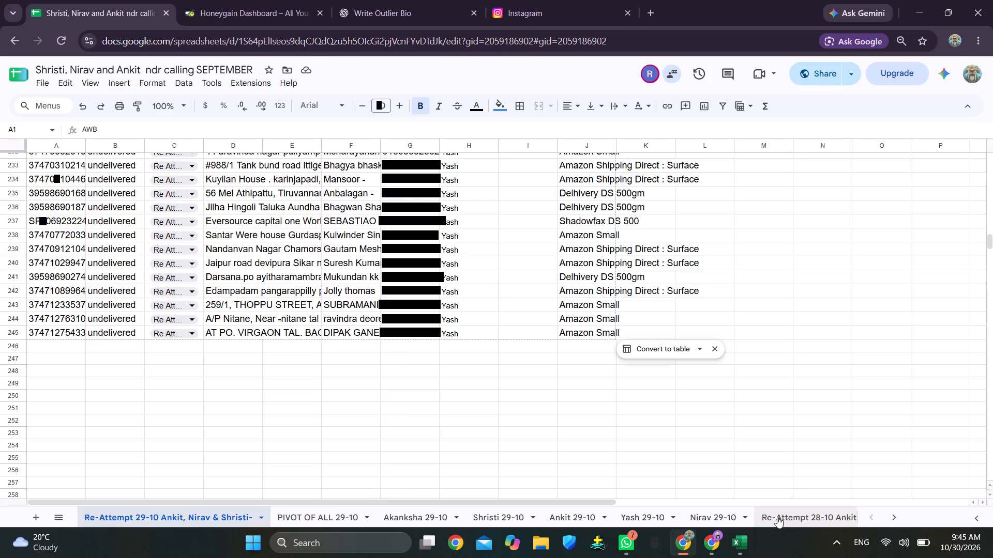
Move the WEEK 44 DATA sheet to the first position, ahead of the Re-Attempt 29-10 sheet.
scroll(777, 517, "left", 5)
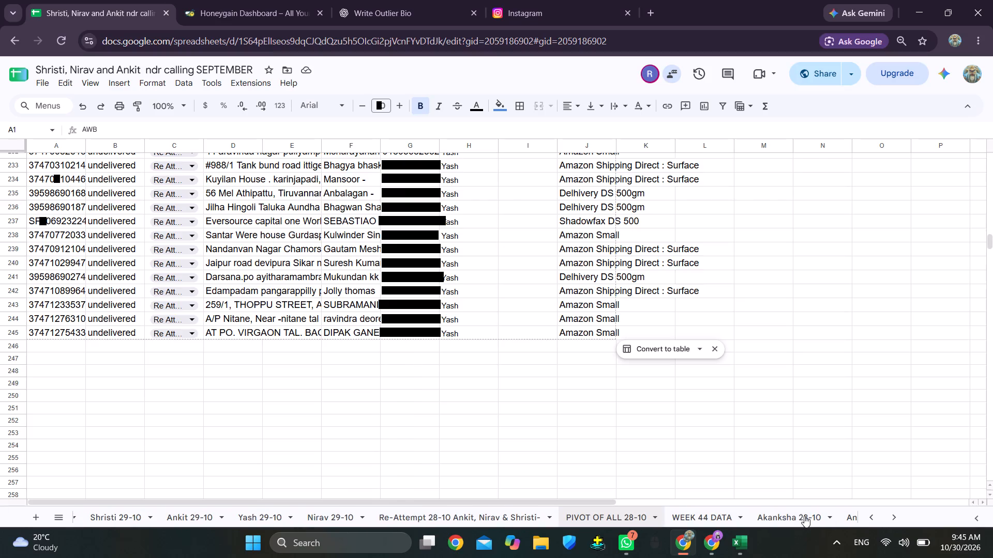
scroll(805, 516, "left", 3)
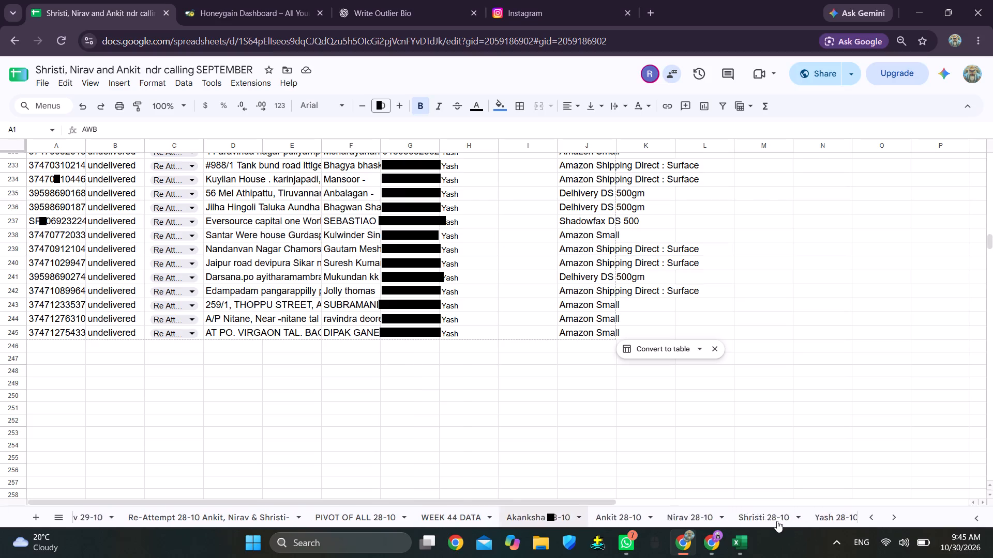
scroll(777, 521, "left", 1)
left_click_drag(412, 517, 101, 506)
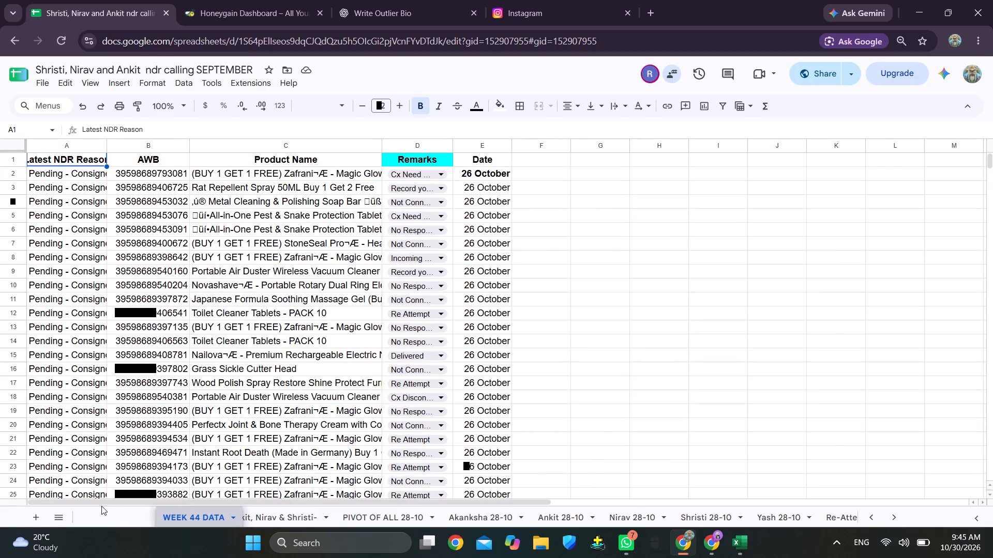
left_click_drag(101, 506, 9, 527)
scroll(224, 514, "right", 5)
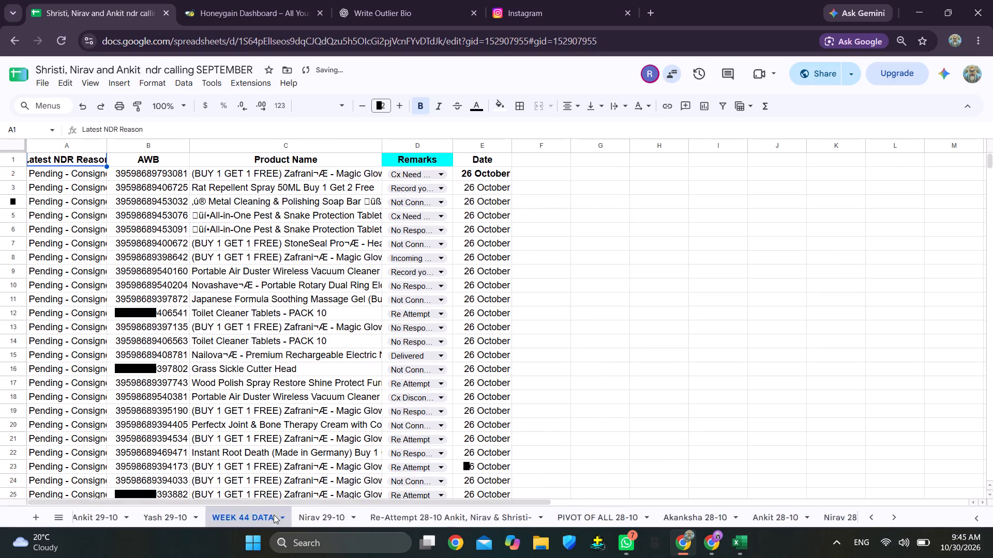
scroll(274, 515, "right", 5)
scroll(377, 514, "right", 7)
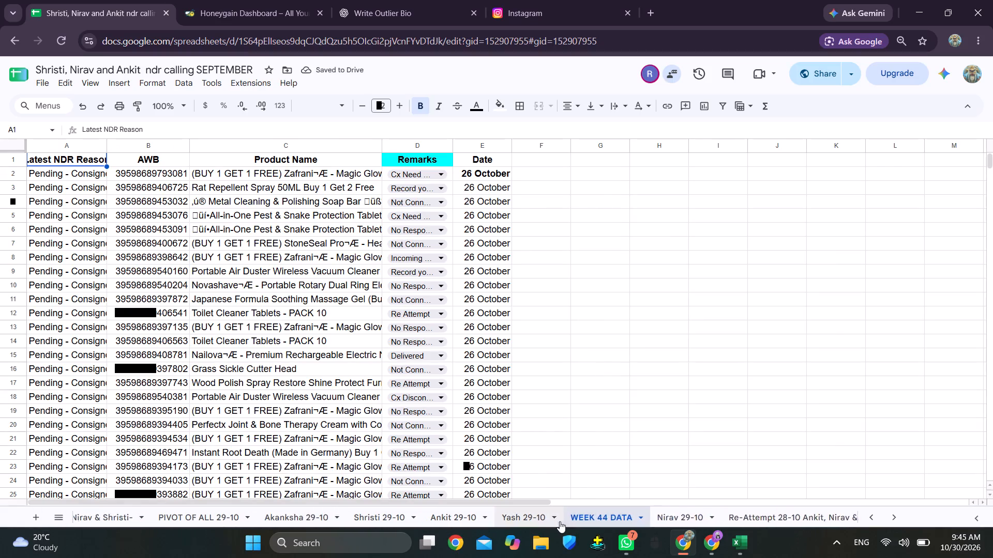
scroll(560, 521, "right", 1)
left_click_drag(652, 518, 337, 522)
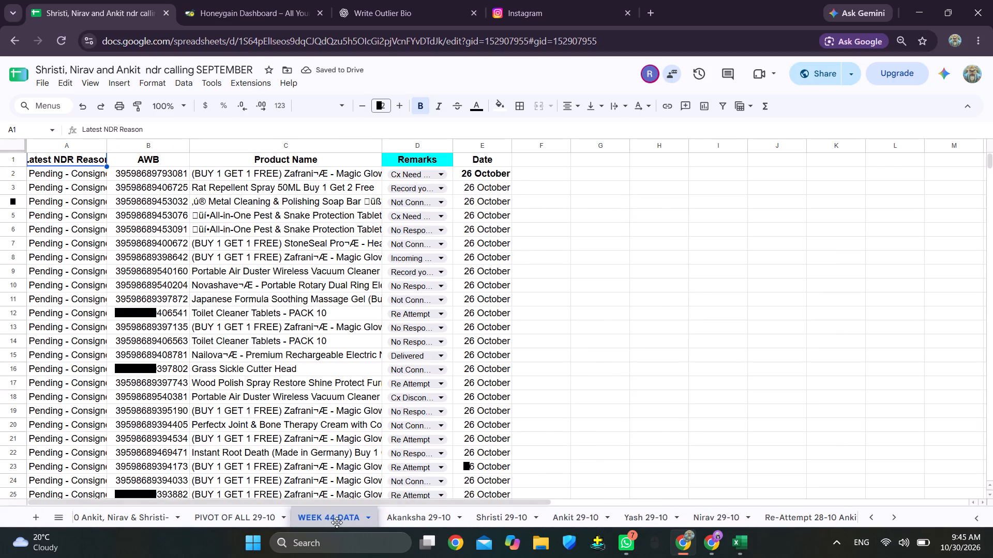
left_click_drag(337, 522, 72, 526)
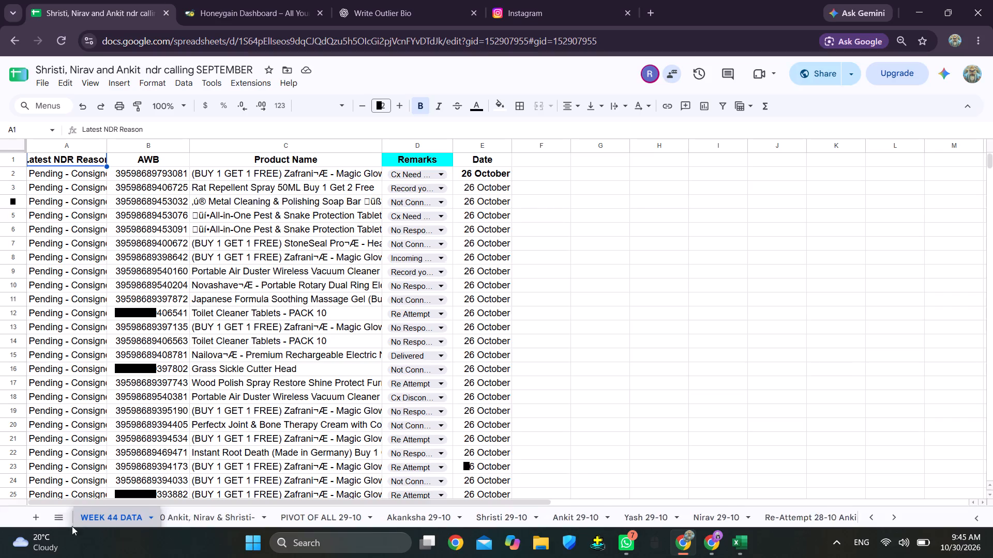
left_click_drag(72, 526, 43, 526)
scroll(221, 515, "right", 5)
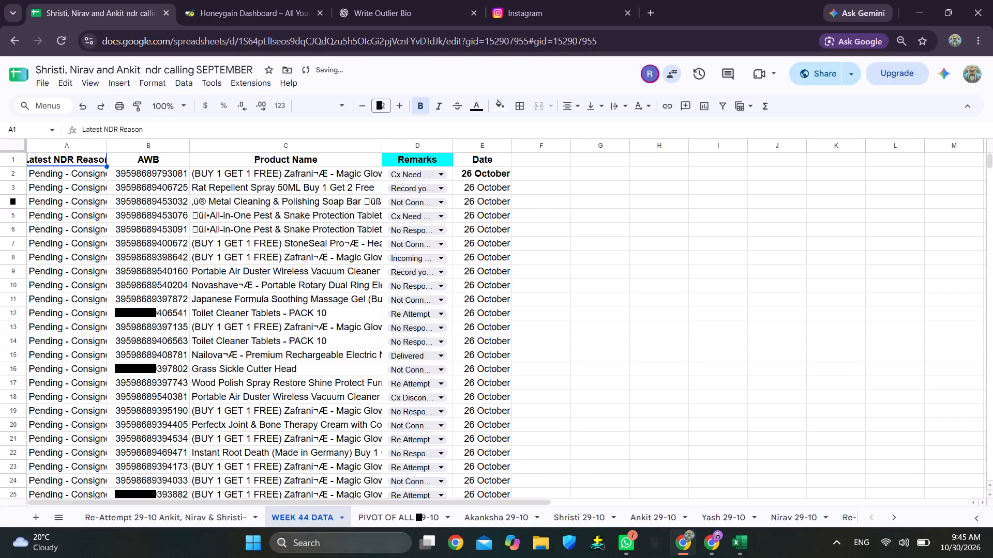
left_click_drag(319, 520, 79, 517)
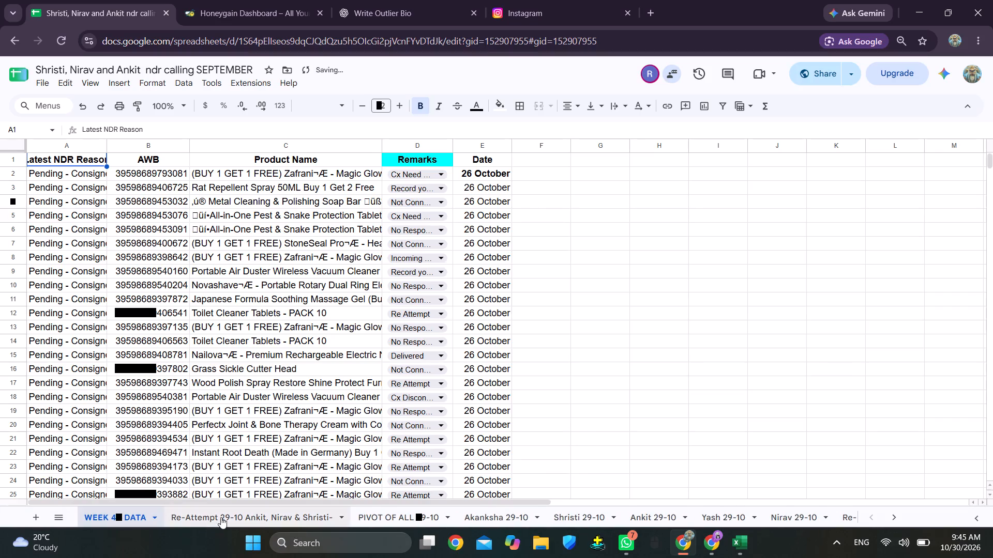
left_click(108, 517)
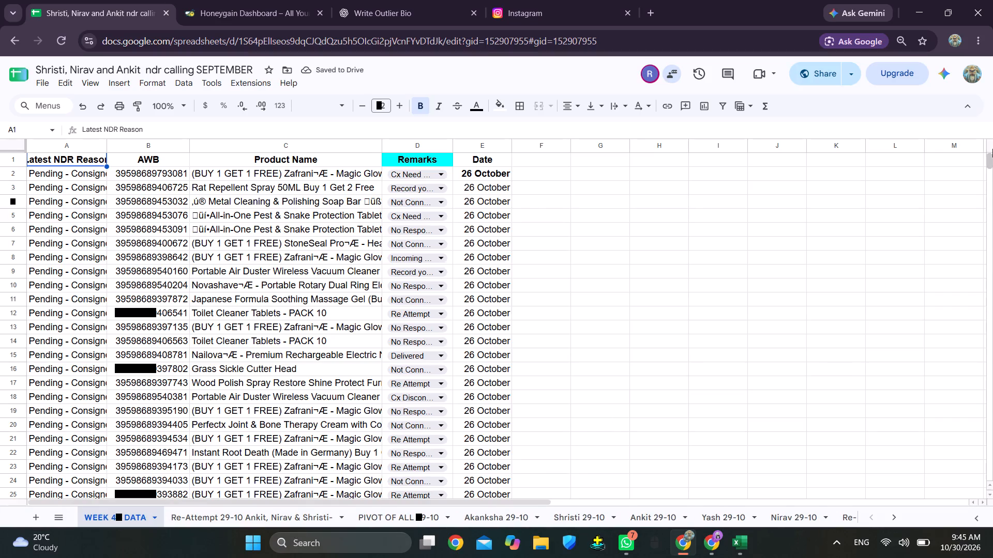
Copy the Latest NDR Reason, AWB, Product Name and Remarks columns from PIVOT OF ALL 29-10 into WEEK 44 DATA, starting at A3130.
left_click_drag(989, 163, 992, 319)
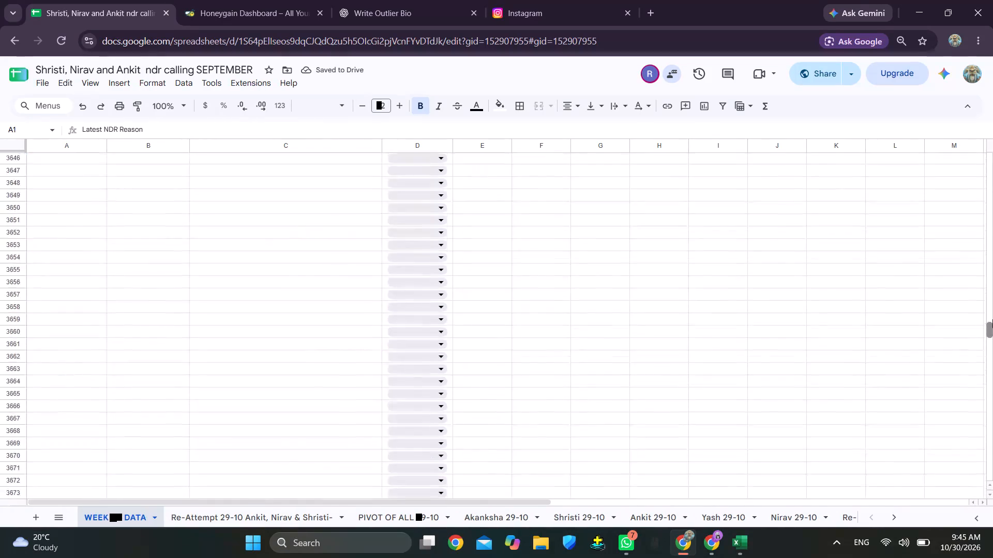
left_click_drag(992, 319, 992, 308)
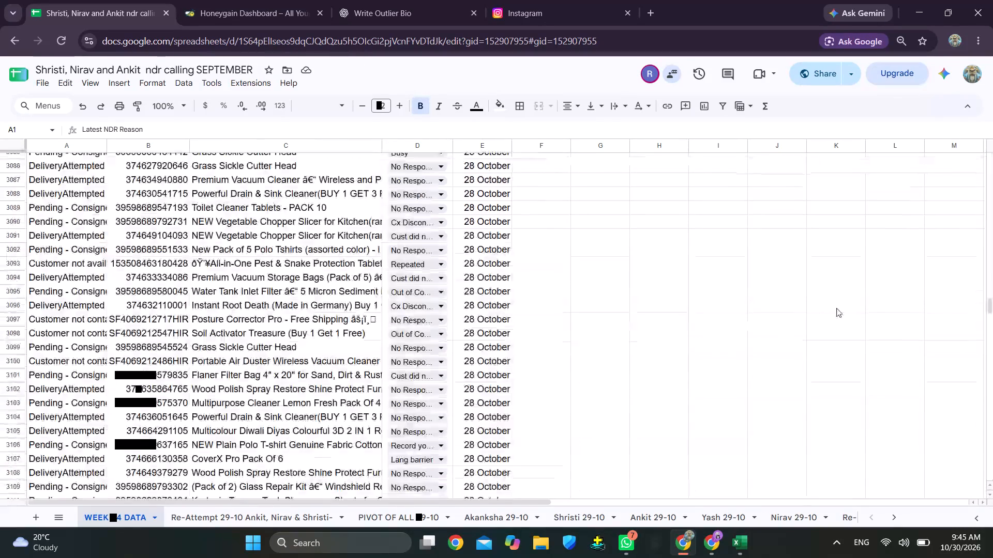
scroll(661, 289, "down", 10)
scroll(638, 263, "up", 1)
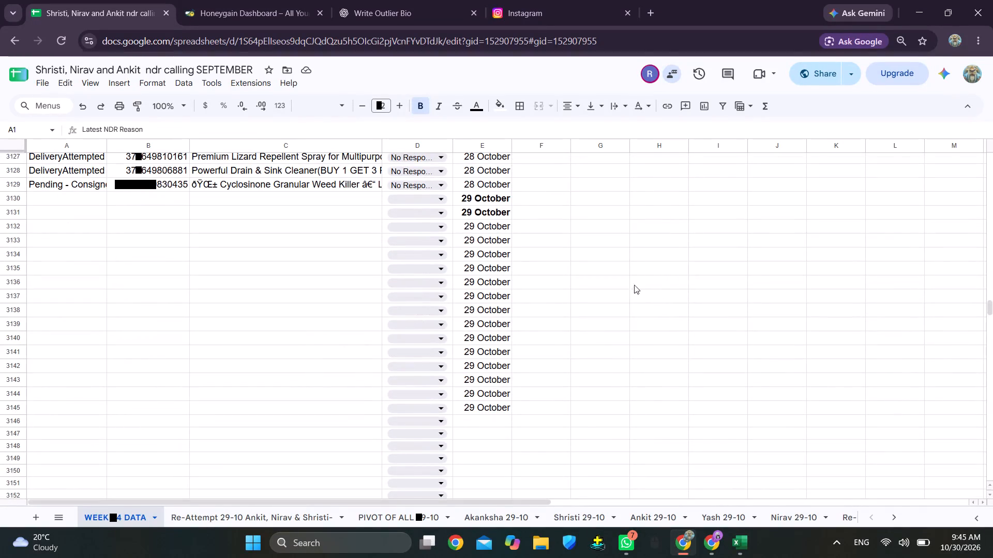
left_click(387, 520)
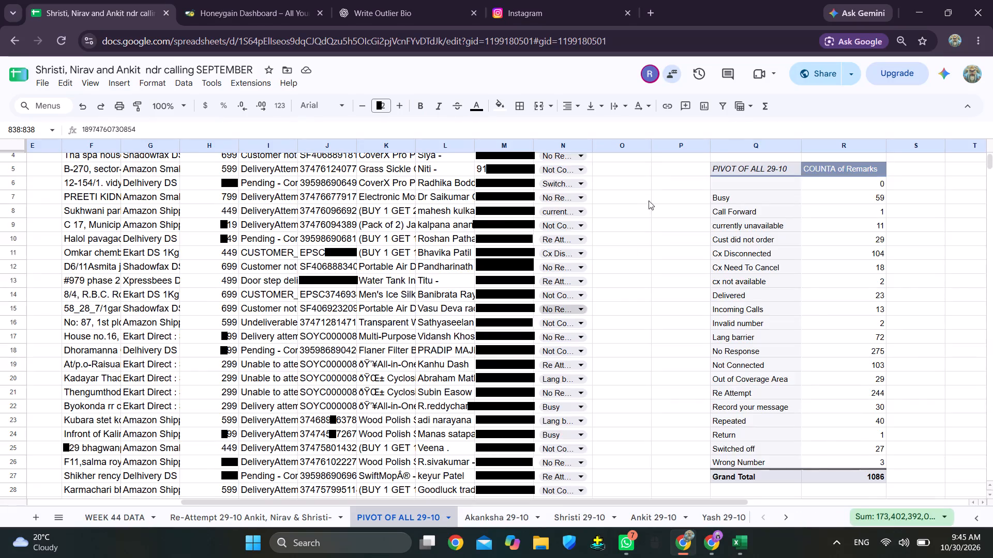
scroll(650, 192, "up", 11)
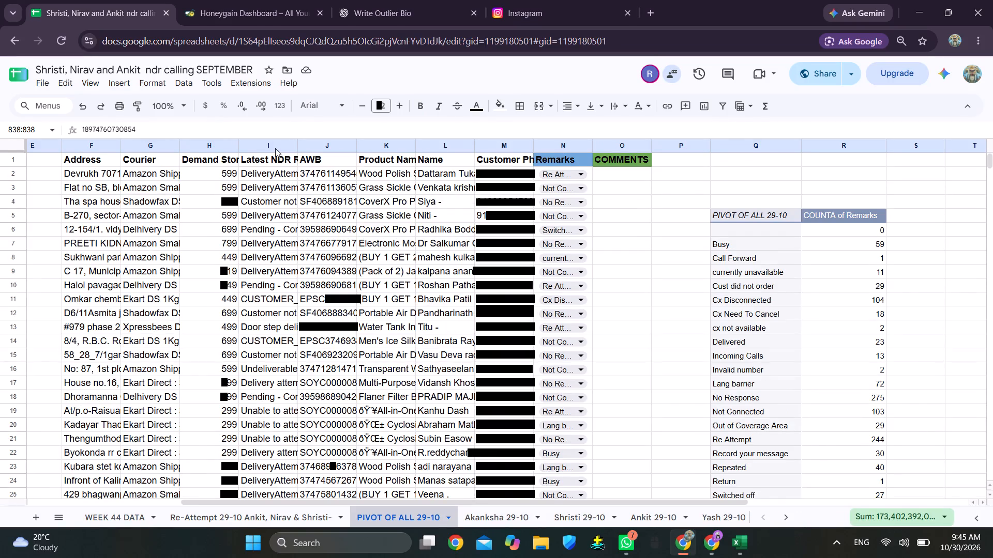
left_click_drag(275, 148, 379, 152)
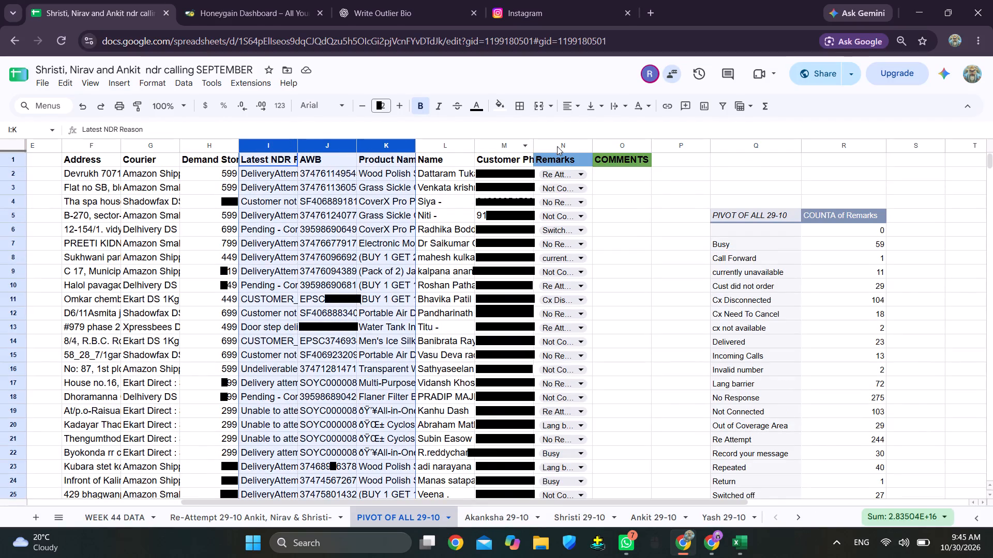
left_click(560, 148, "ctrl")
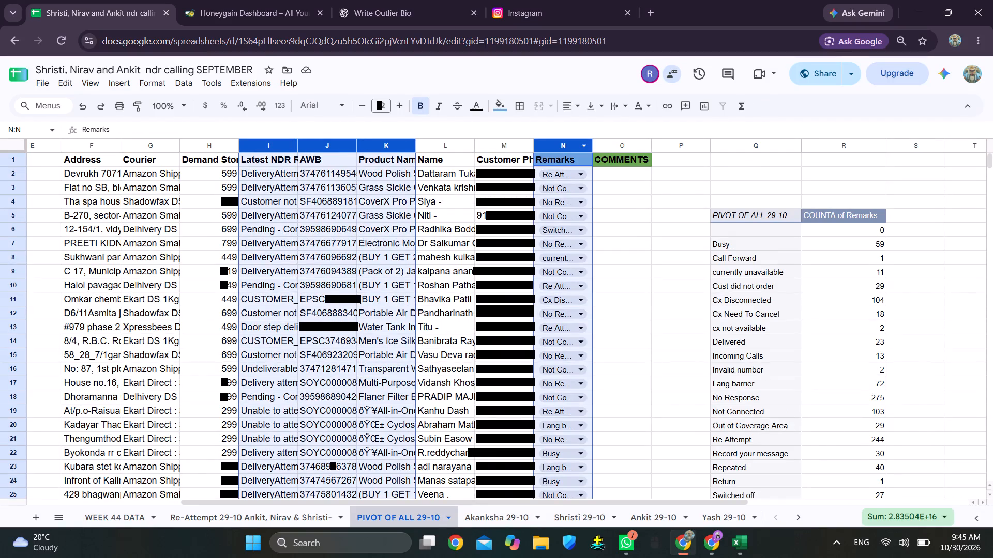
key("ctrl+c")
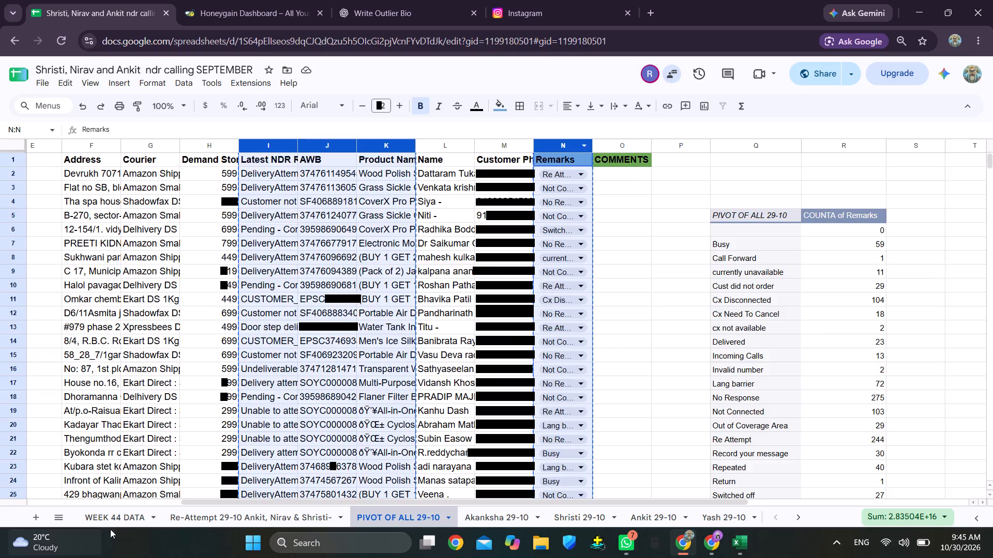
left_click(130, 519)
left_click(73, 199)
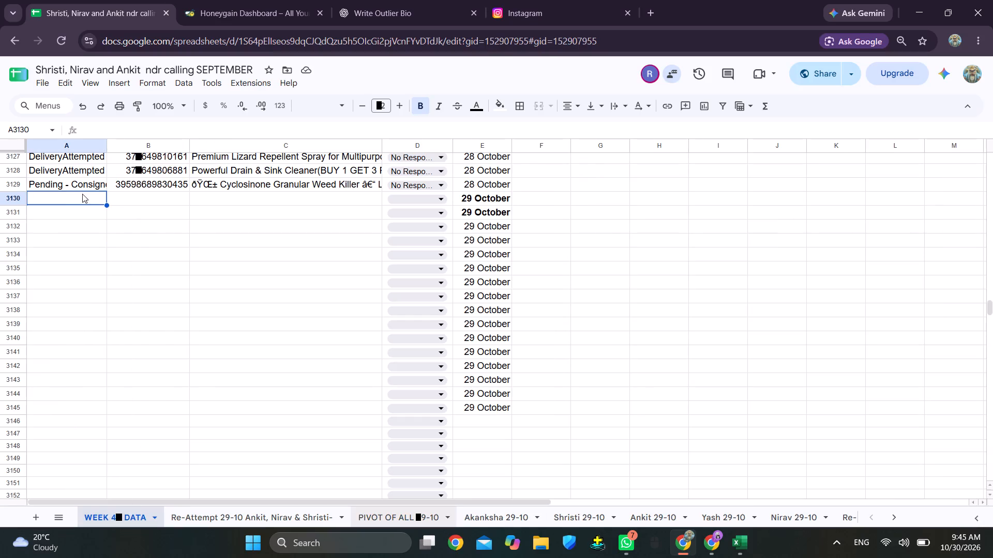
key("ctrl+v")
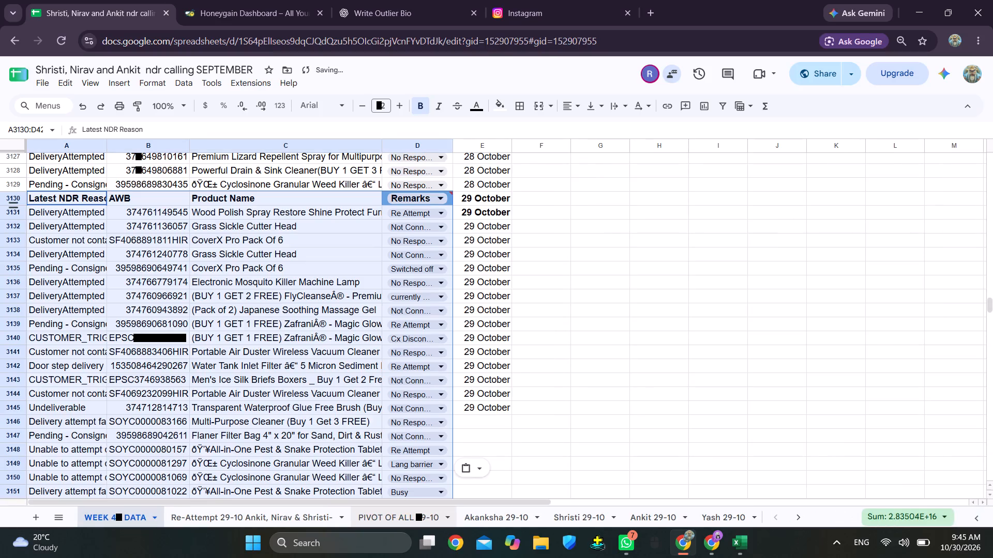
Delete row 3130, the duplicate header row pasted into WEEK 44 DATA.
right_click(20, 198)
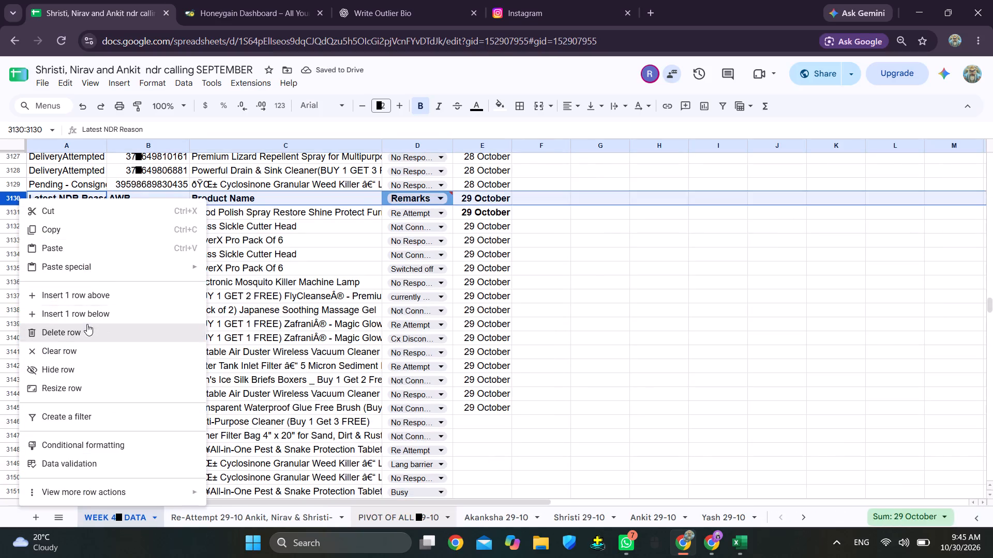
left_click(92, 330)
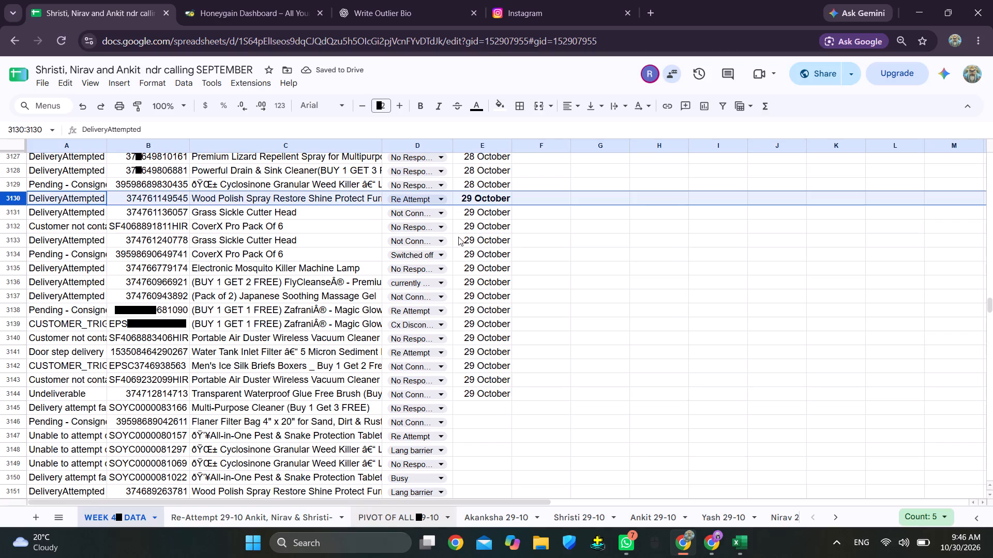
Fill the 29 October date down column E of WEEK 44 DATA, from E3135:E3144 through row 4215.
left_click_drag(479, 265, 495, 396)
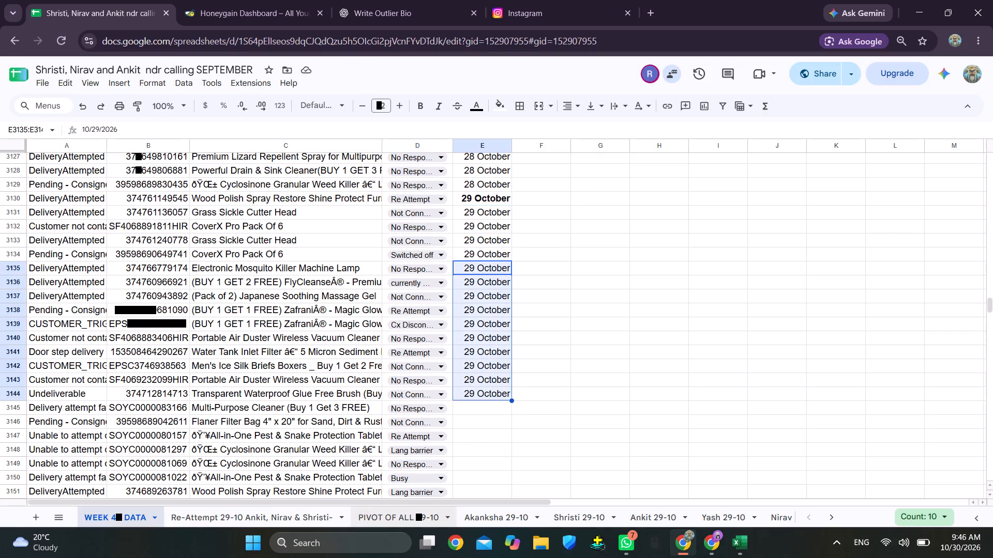
left_click_drag(511, 400, 502, 545)
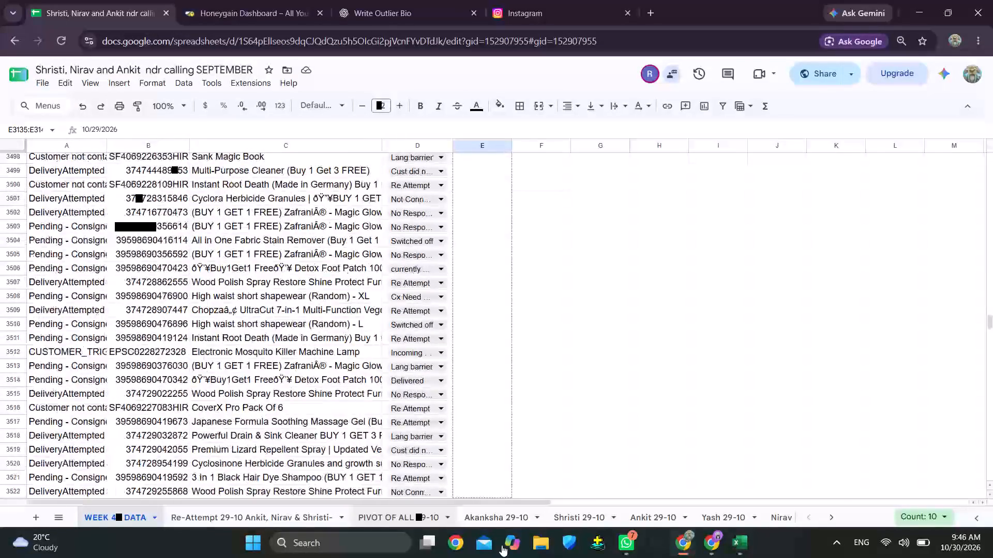
left_click_drag(502, 545, 502, 545)
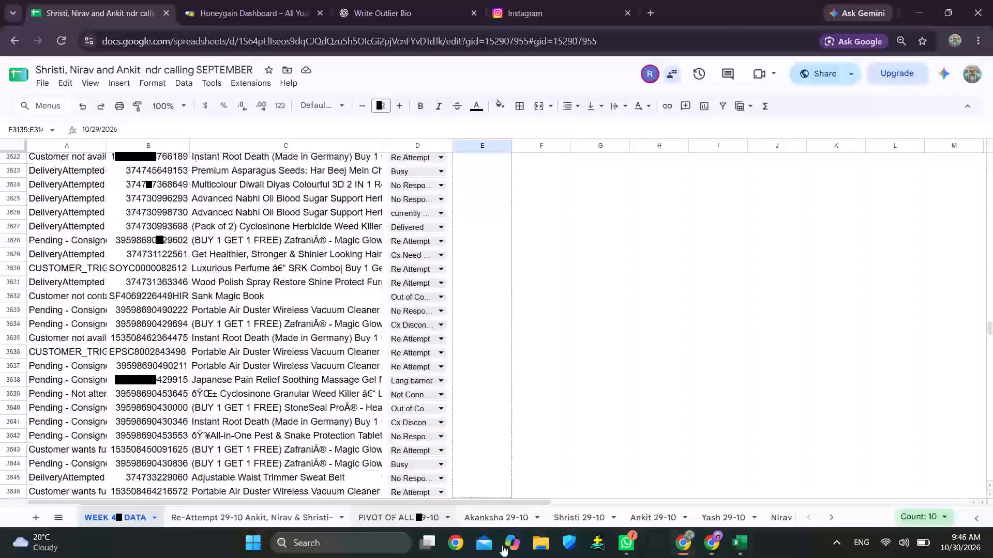
left_click_drag(502, 545, 503, 545)
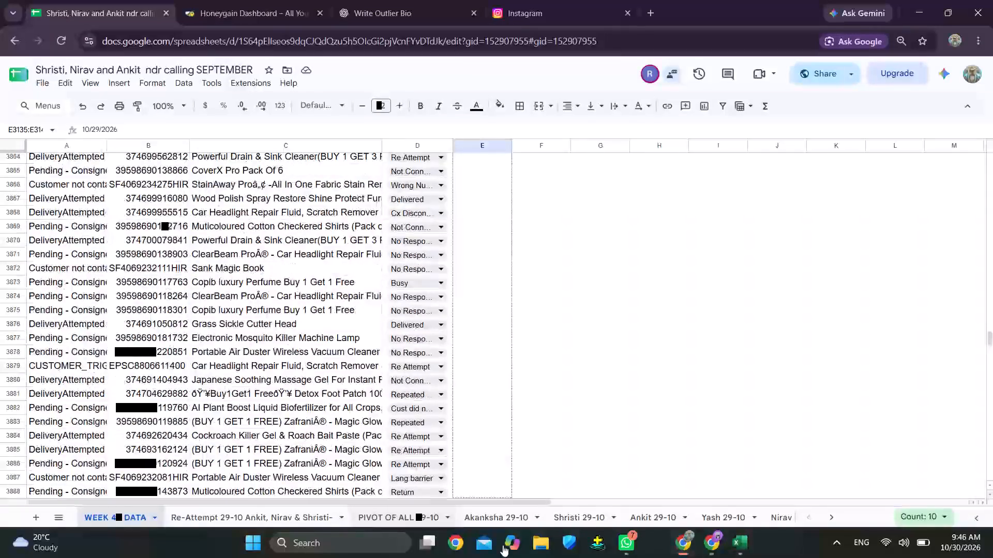
left_click_drag(503, 545, 504, 545)
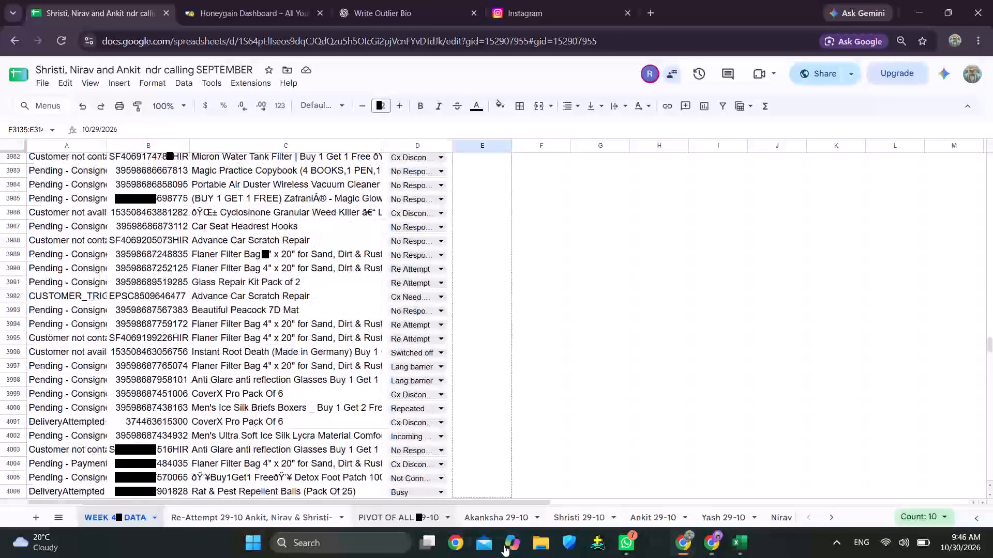
left_click_drag(504, 545, 504, 545)
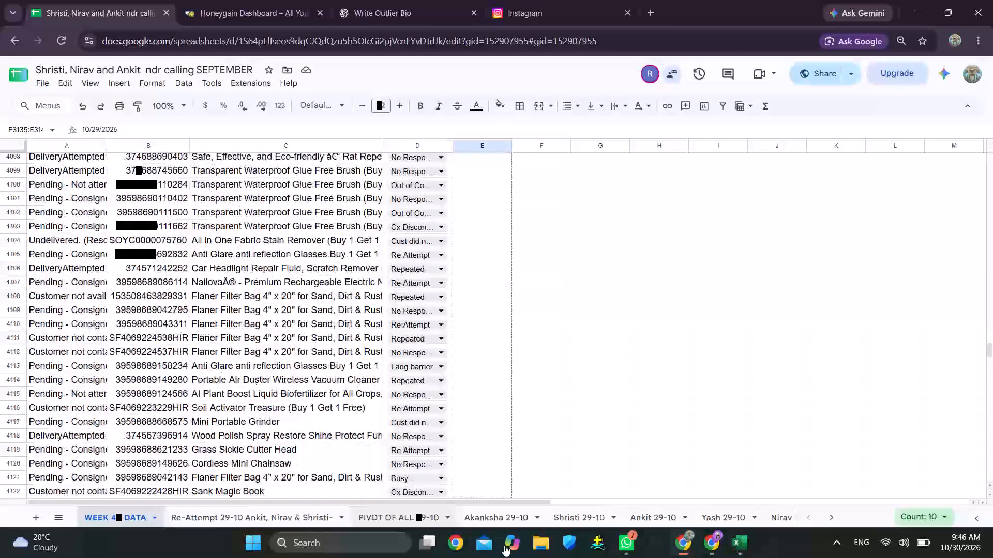
left_click_drag(504, 545, 519, 476)
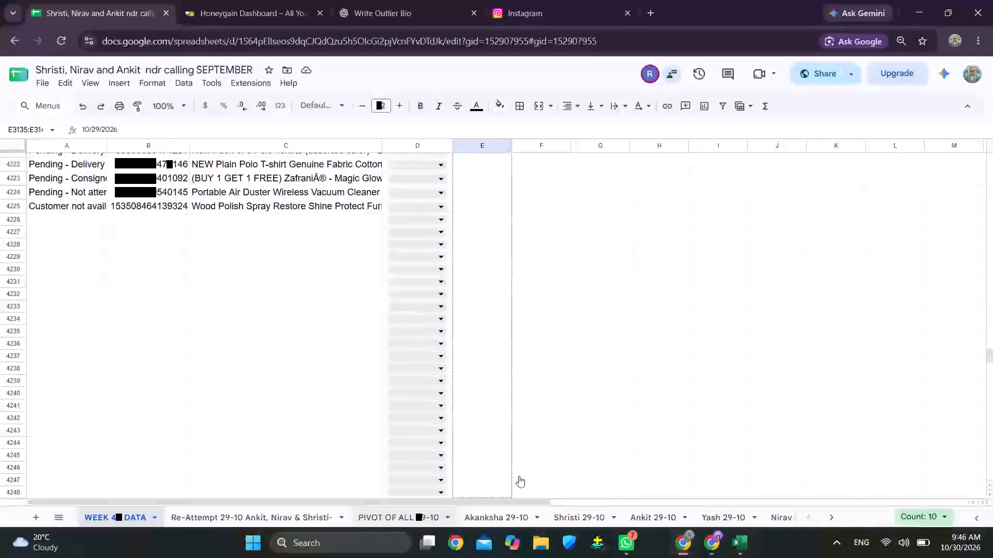
left_click_drag(519, 476, 498, 521)
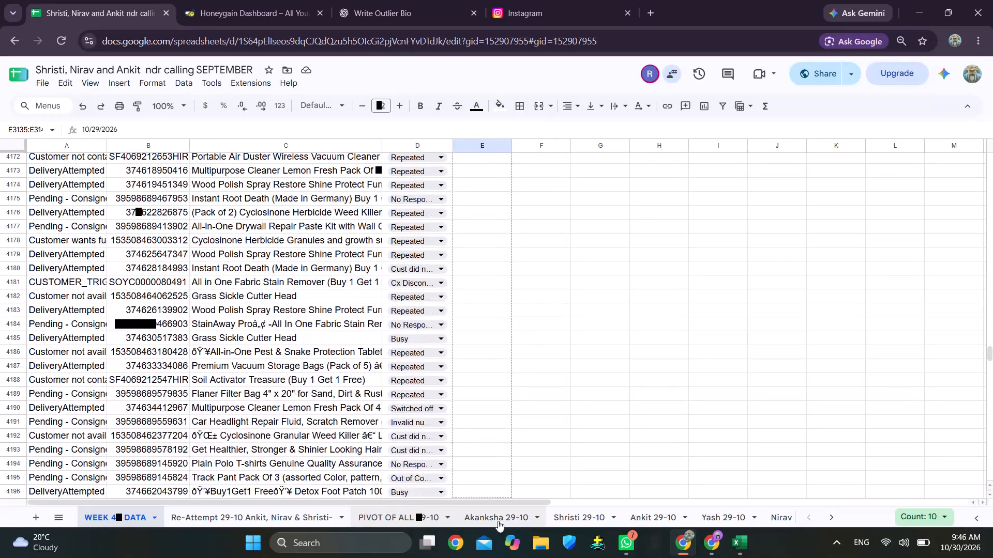
left_click_drag(498, 521, 484, 275)
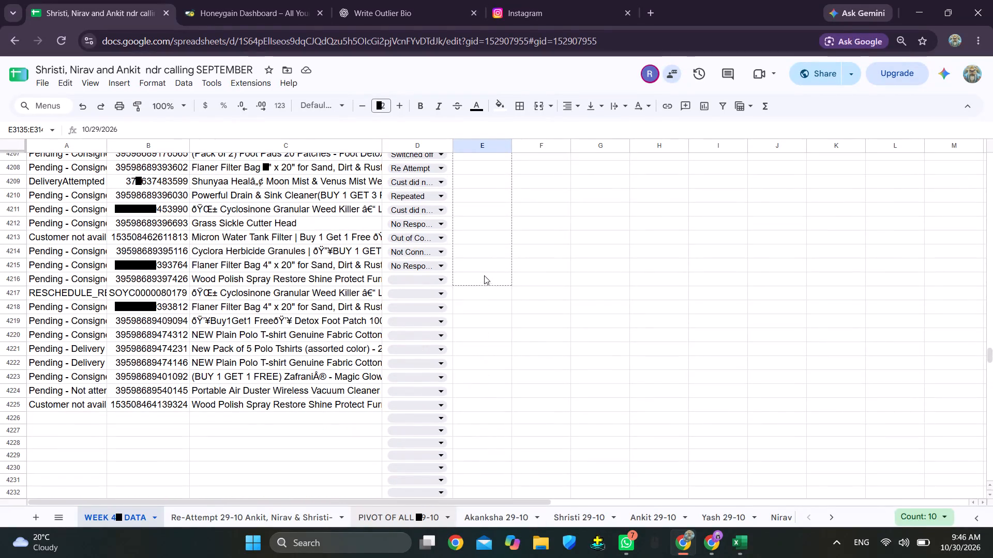
left_click_drag(484, 275, 487, 270)
Clear the entries without remarks in A4216:E4225 at the end of WEEK 44 DATA.
left_click_drag(478, 284, 411, 401)
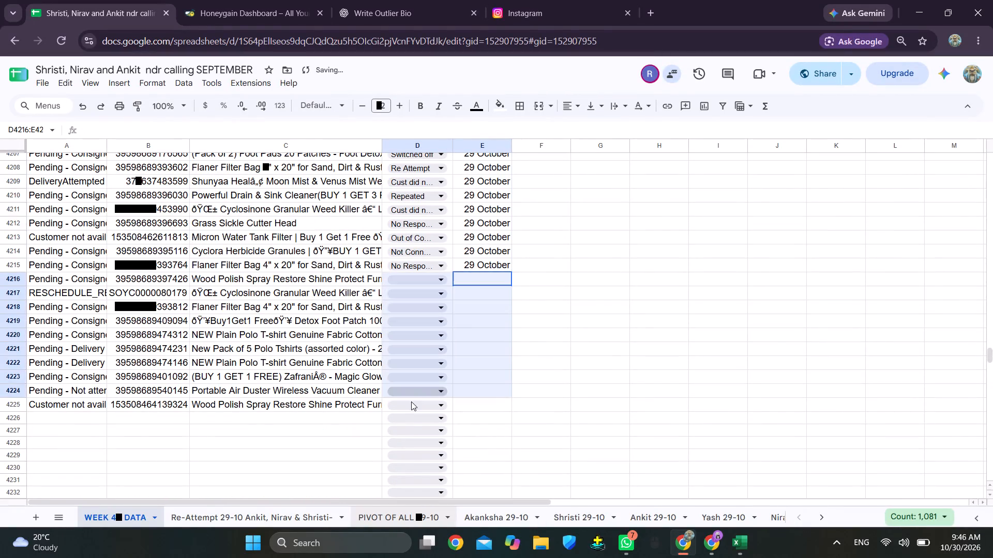
left_click_drag(411, 401, 20, 406)
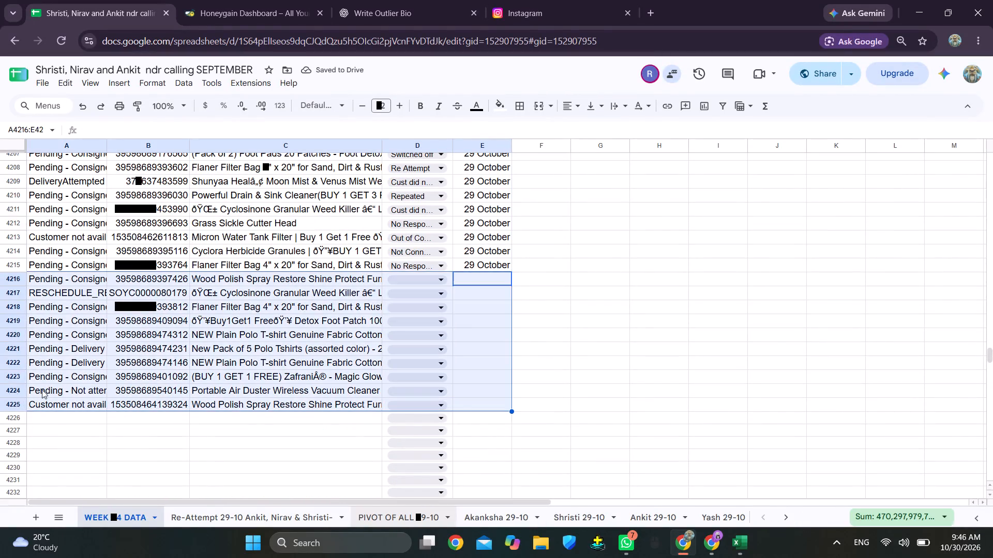
key("Delete")
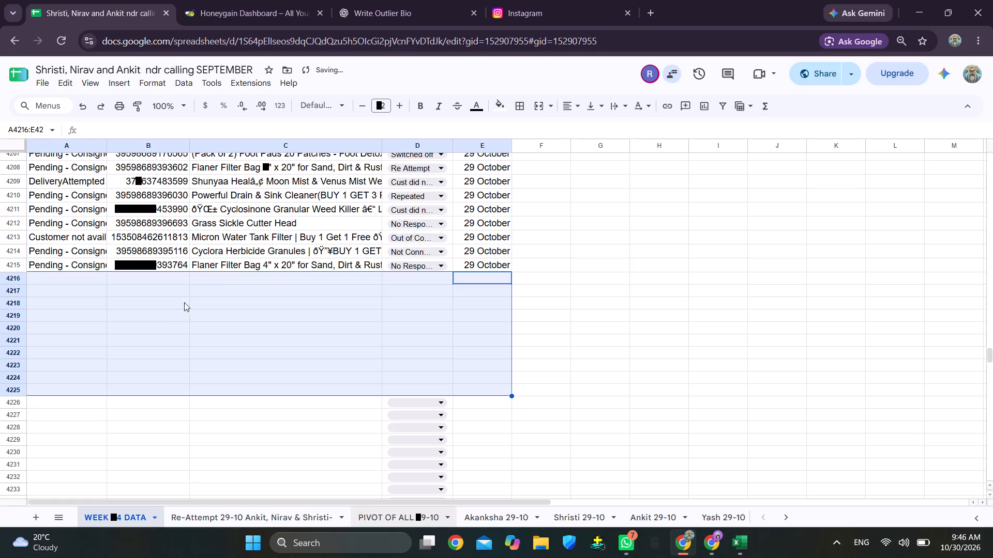
Enter 30 October in E4216, directly below the last 29 October date, and copy it down through E4230.
left_click(493, 258)
left_click(501, 265)
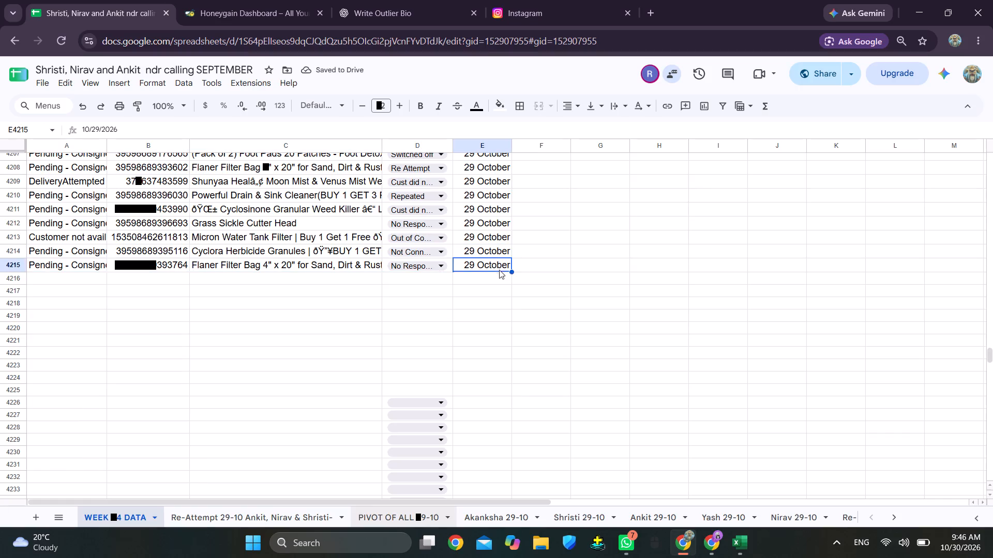
left_click_drag(513, 271, 511, 282)
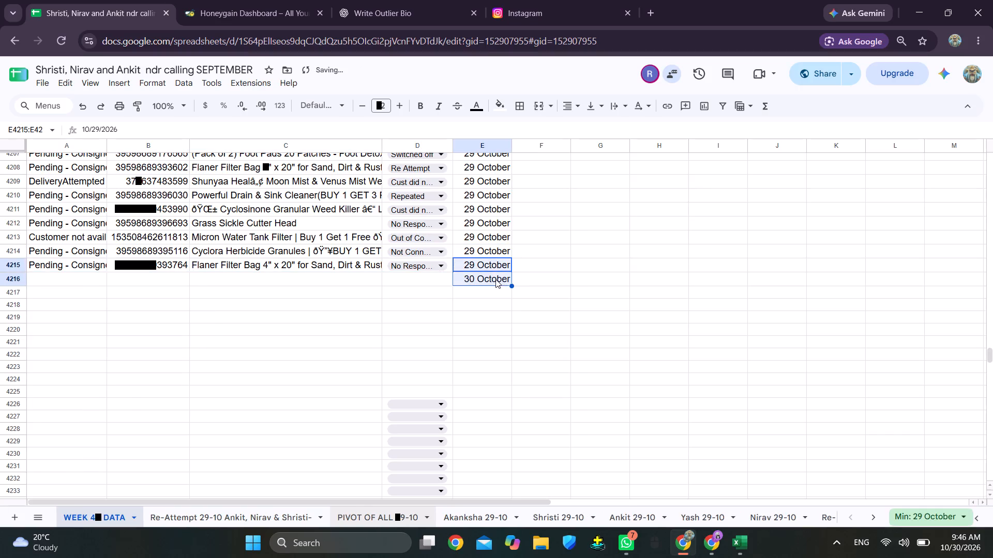
left_click(496, 278)
key("ctrl+c")
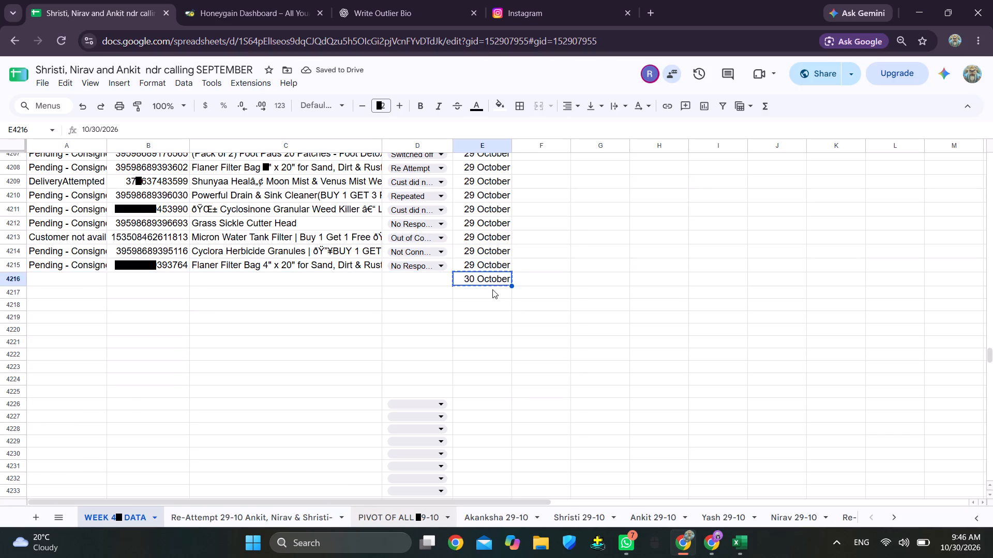
left_click_drag(490, 294, 491, 451)
key("ctrl+v")
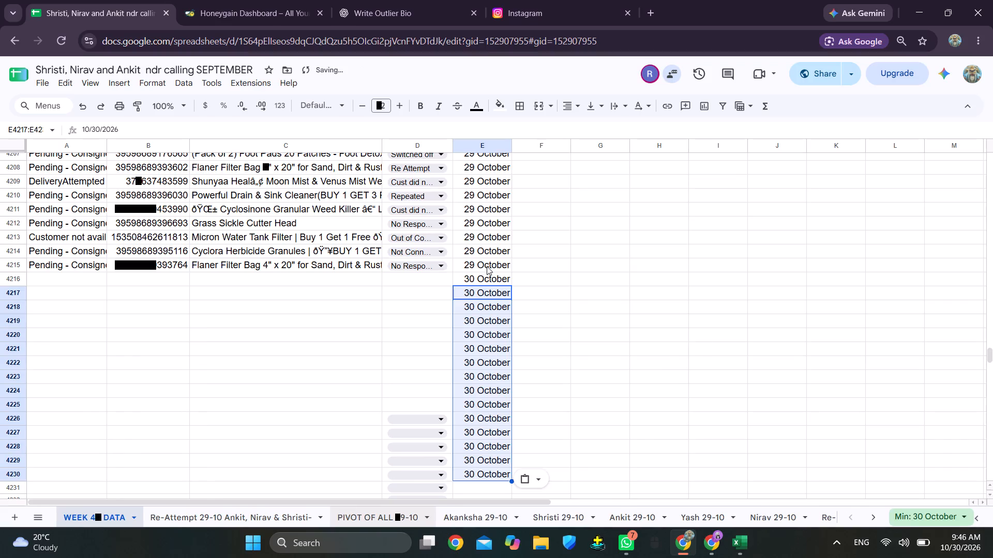
Make the 30 October dates in E4216:E4217 bold.
left_click_drag(494, 276, 494, 292)
key("ctrl+b")
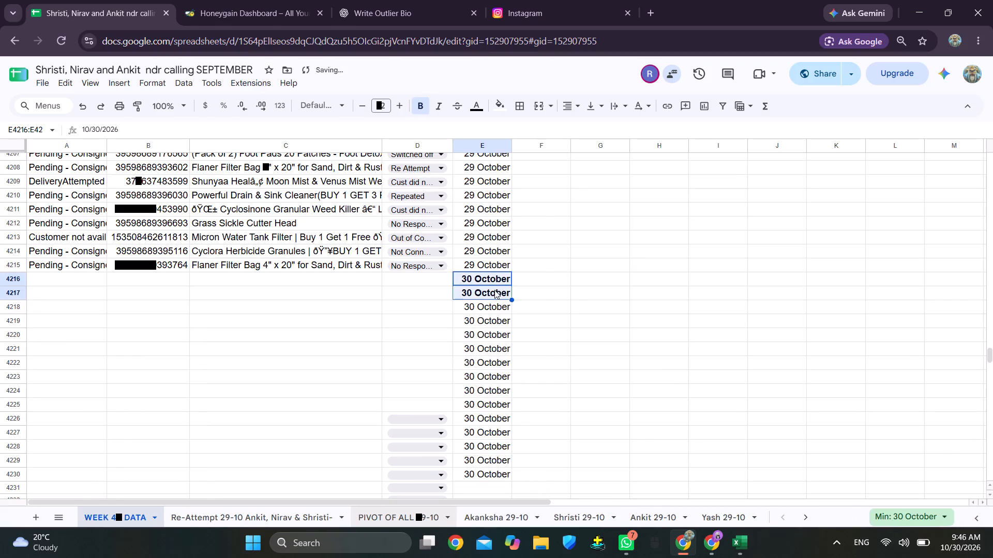
Open the PIVOT OF ALL 29-10 sheet and review its pivot table counting the remarks, down to the Grand Total.
left_click(403, 520)
scroll(762, 373, "left", 1)
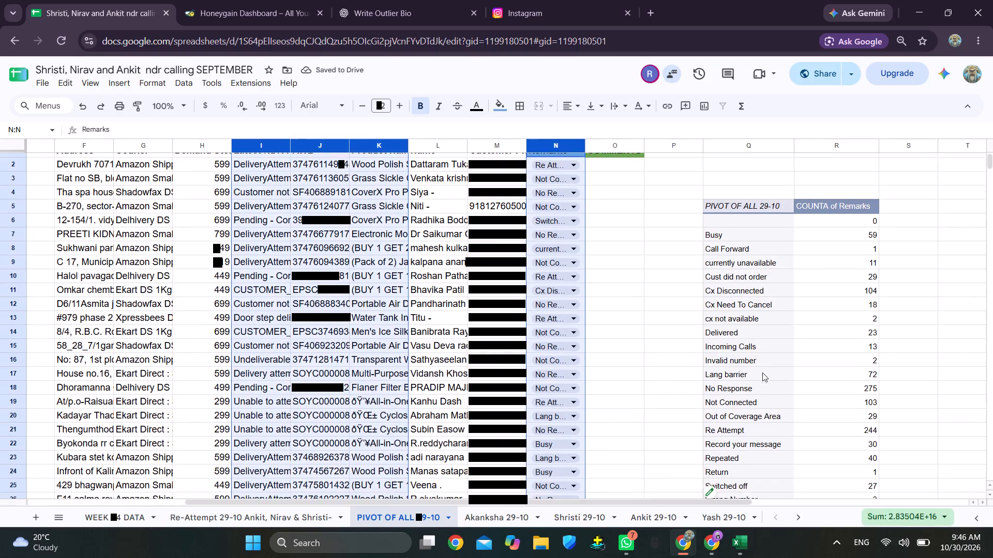
scroll(762, 373, "left", 1)
scroll(717, 410, "up", 7)
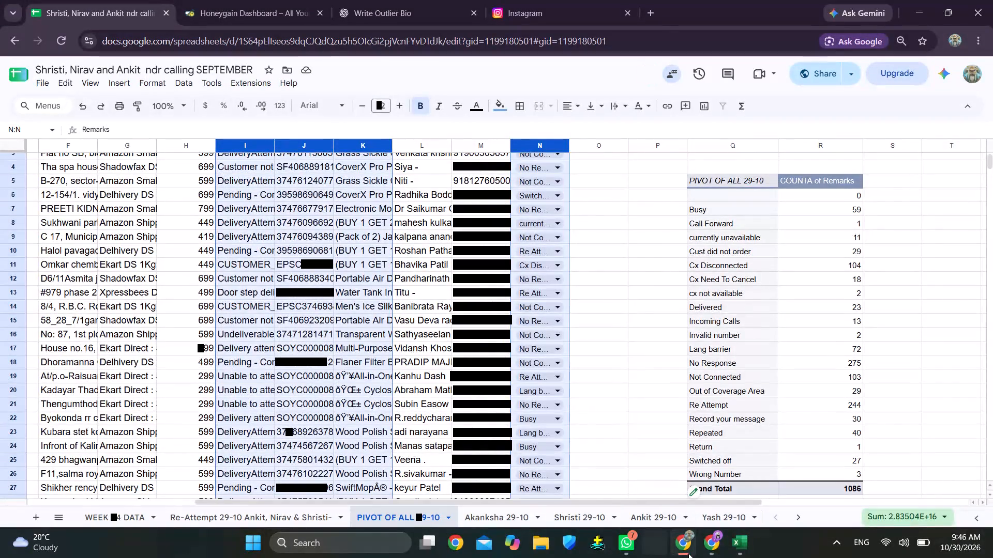
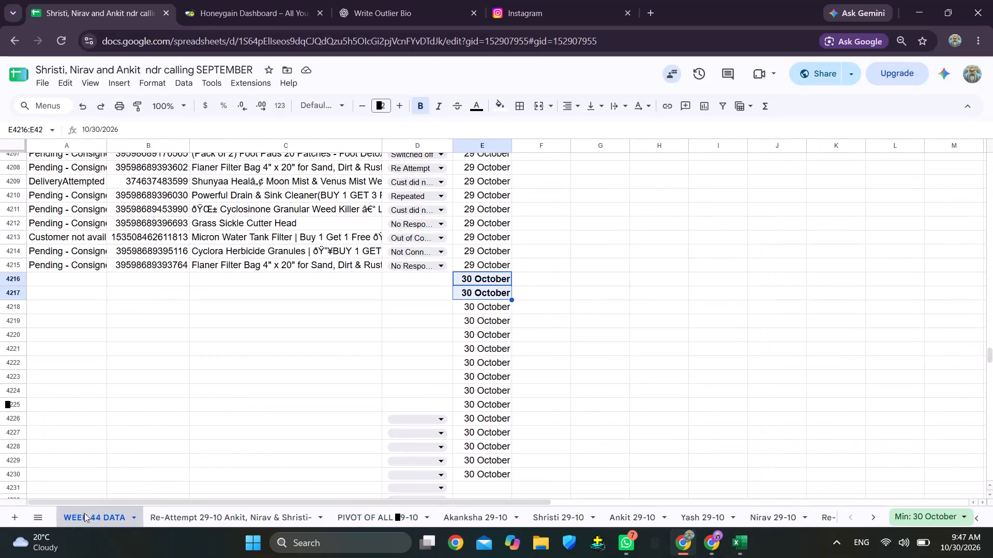
Add five blank sheets to the workbook, moving WEEK 44 DATA behind the first so that all five sit ahead of it.
scroll(59, 520, "right", 2)
left_click(38, 517)
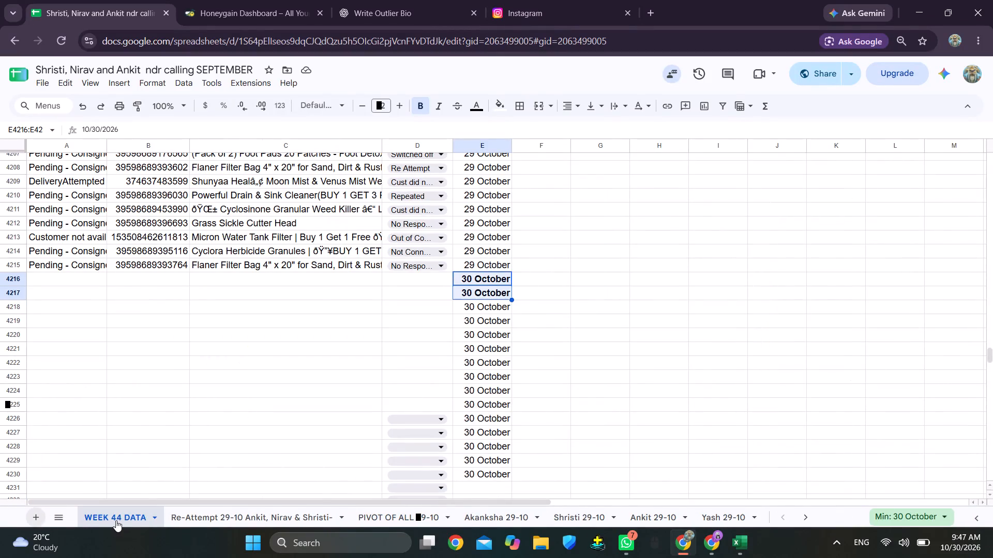
left_click_drag(115, 519, 191, 525)
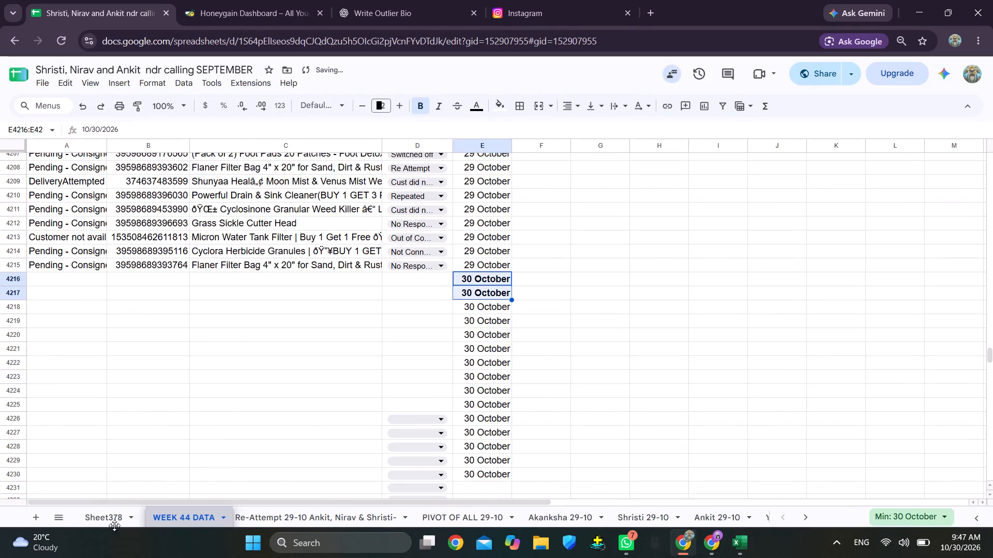
left_click(108, 528)
left_click(109, 521)
triple_click(37, 517)
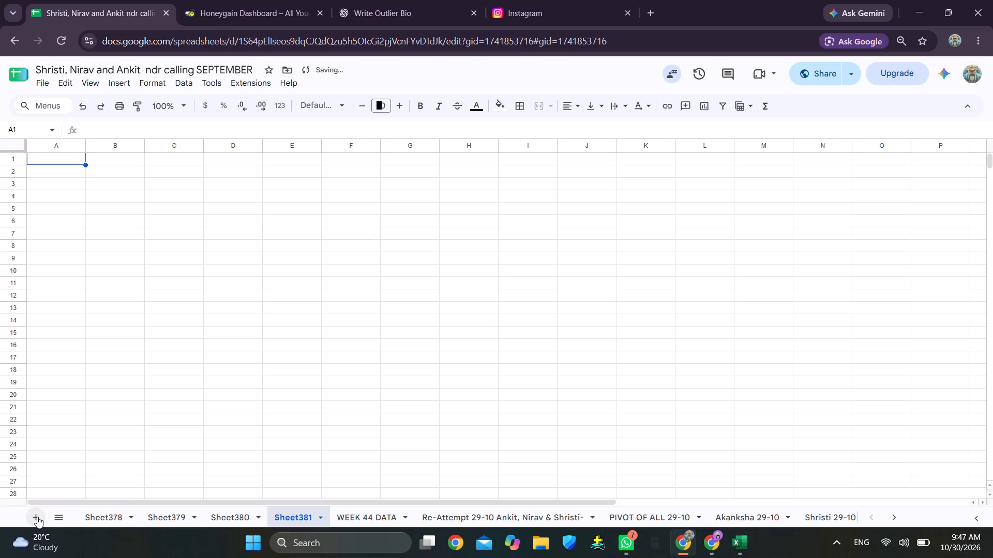
left_click(37, 517)
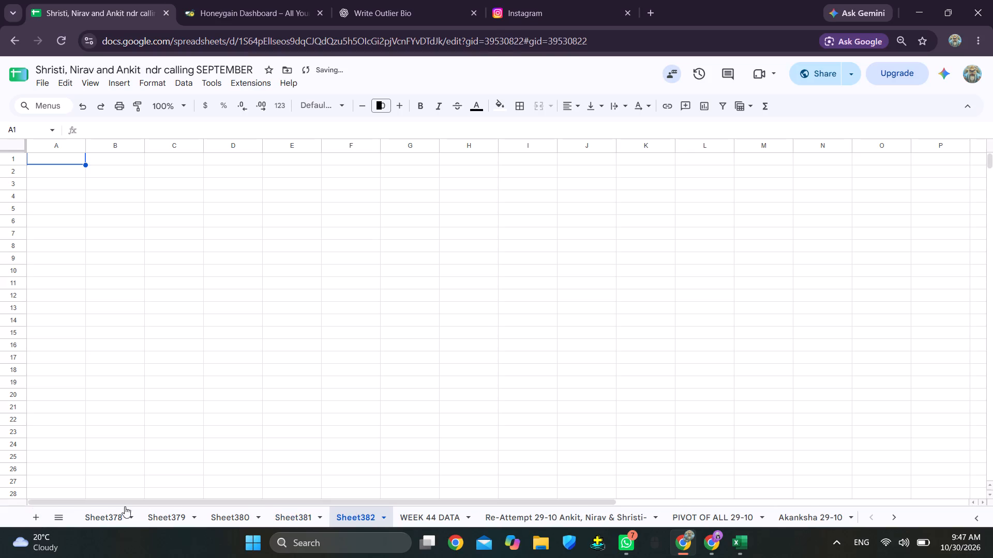
Rename the last of the five new sheets as Nirav 30-10 and copy the 30-10 suffix for reuse.
double_click(358, 516)
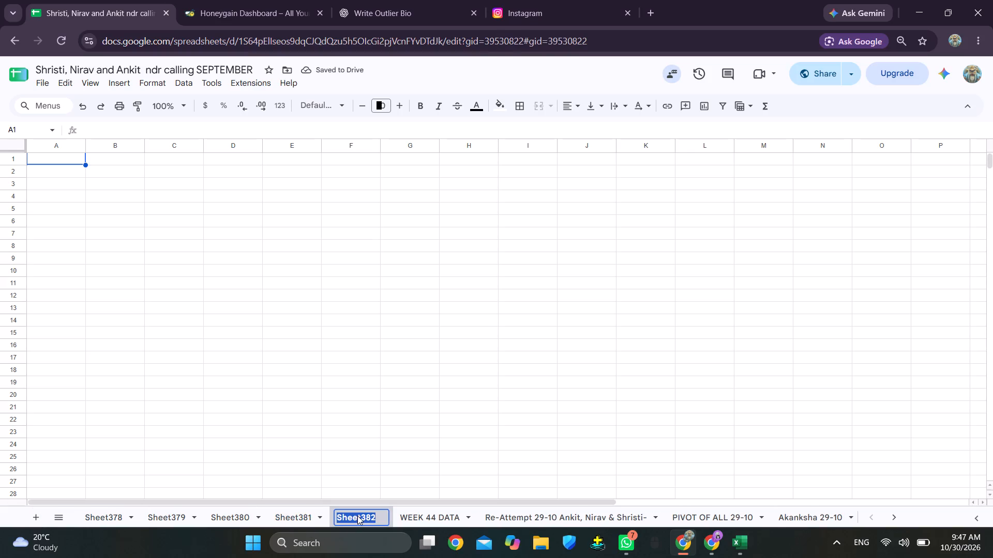
type("Nirav")
key("space")
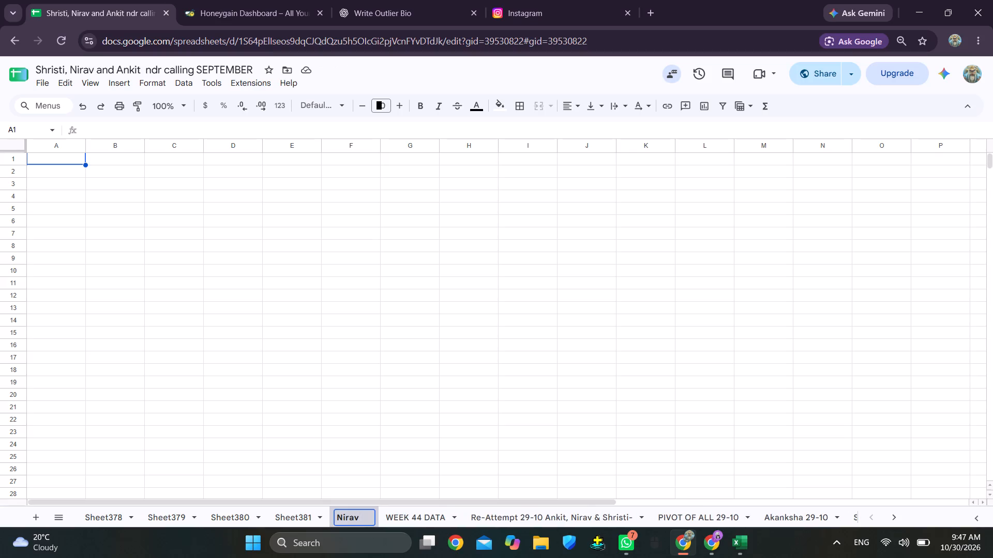
type("30")
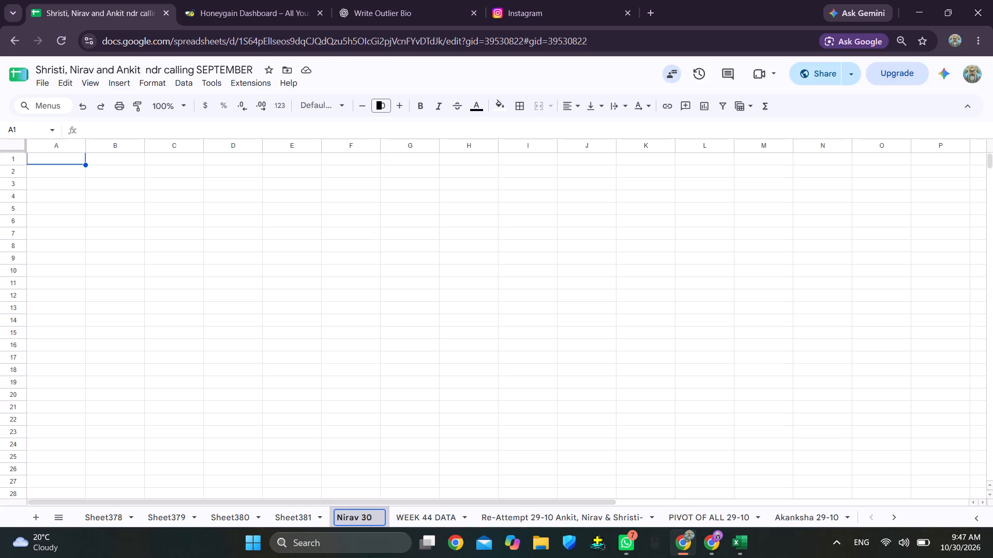
type("-10")
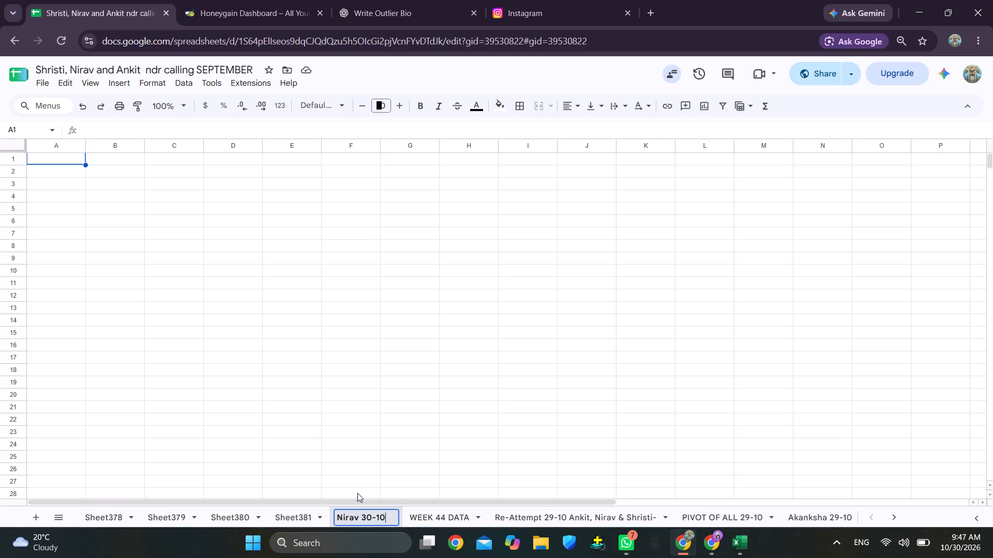
left_click_drag(386, 520, 362, 523)
left_click_drag(362, 523, 358, 523)
key("ctrl+c")
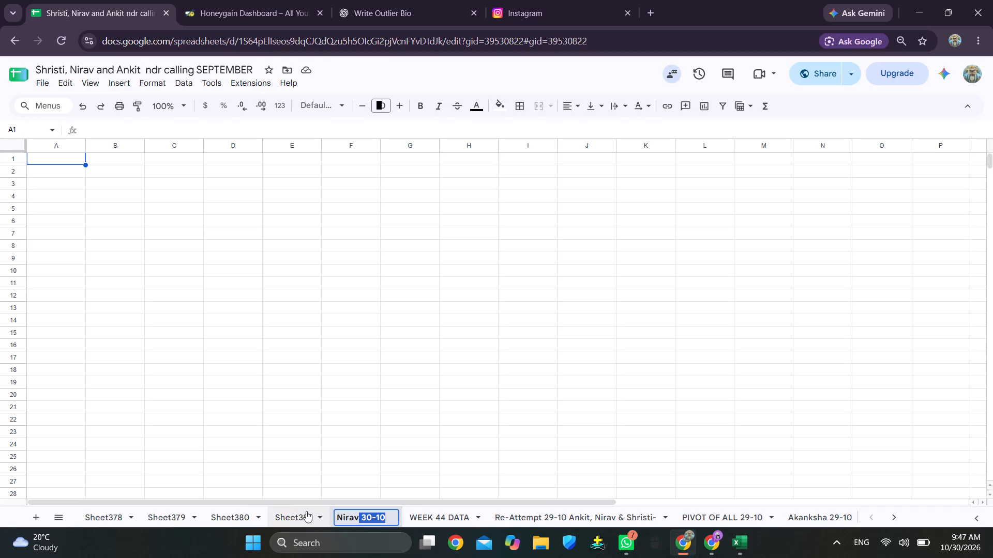
Rename the two blank sheets just before Nirav 30-10 as Ankit 30-10 and Yash 30-10, with Yash 30-10 adjacent to it.
double_click(292, 518)
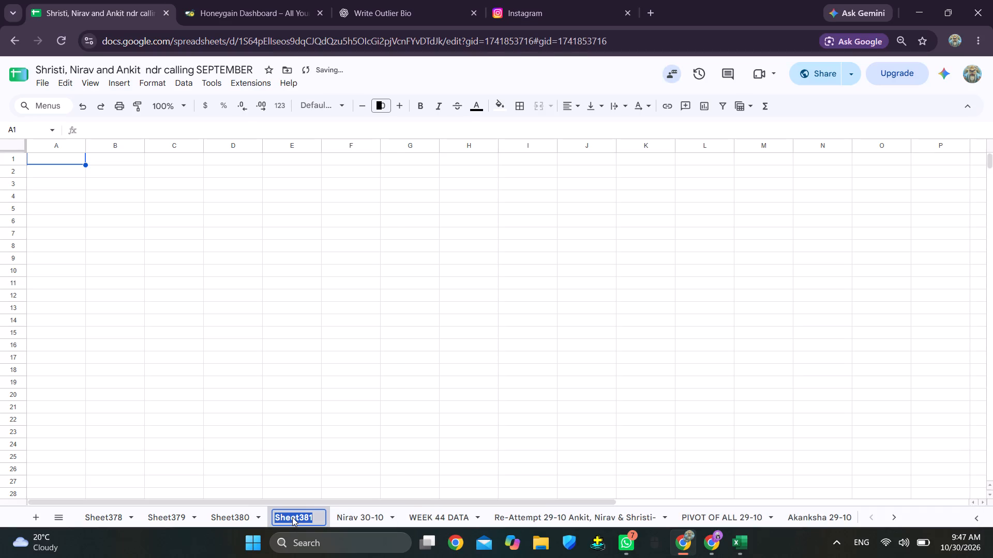
type("Yash")
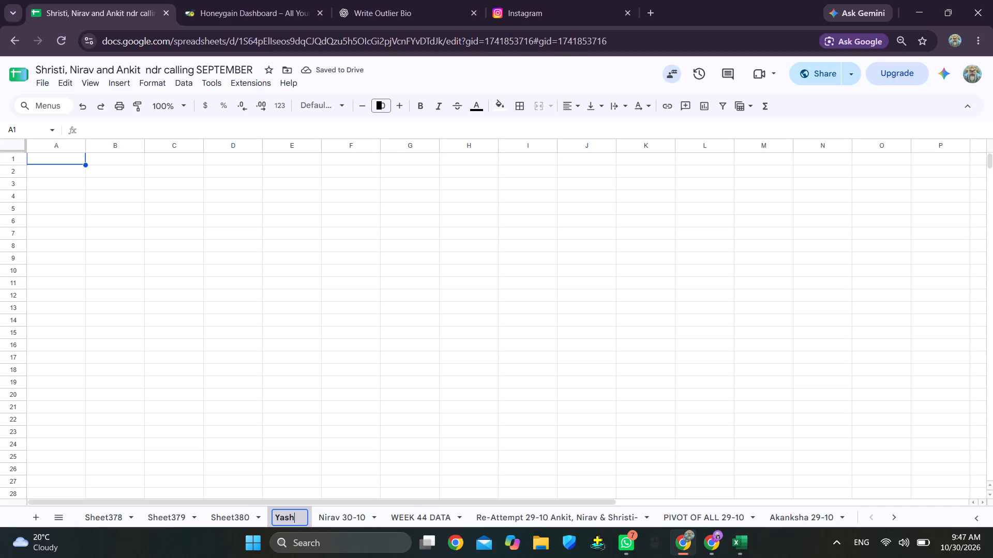
key("ctrl+v")
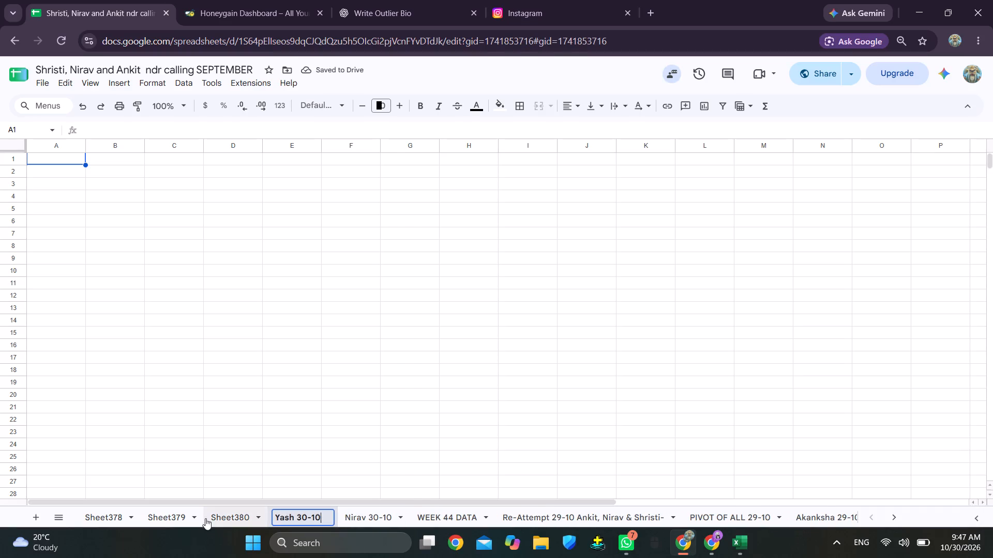
double_click(229, 514)
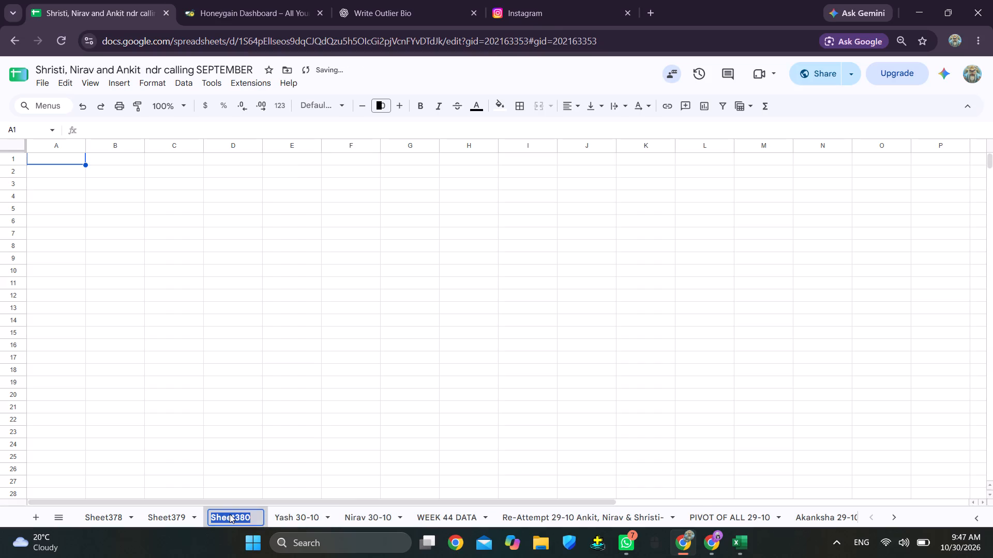
type("Ankit")
key("ctrl+v")
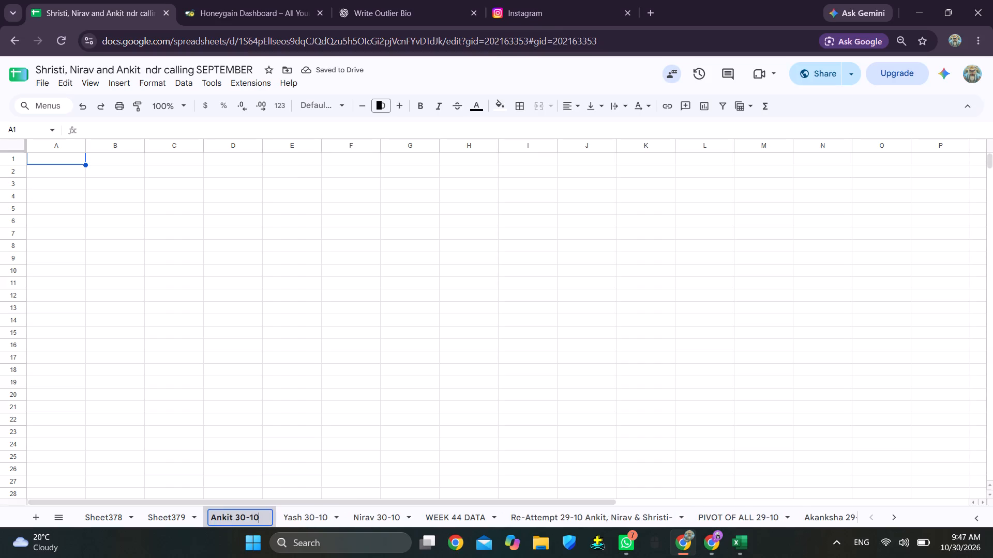
Rename the remaining two blank sheets as Akanksha 30-10 and Shristi 30-10, with Akanksha 30-10 first in the workbook.
double_click(177, 512)
type("Shristi")
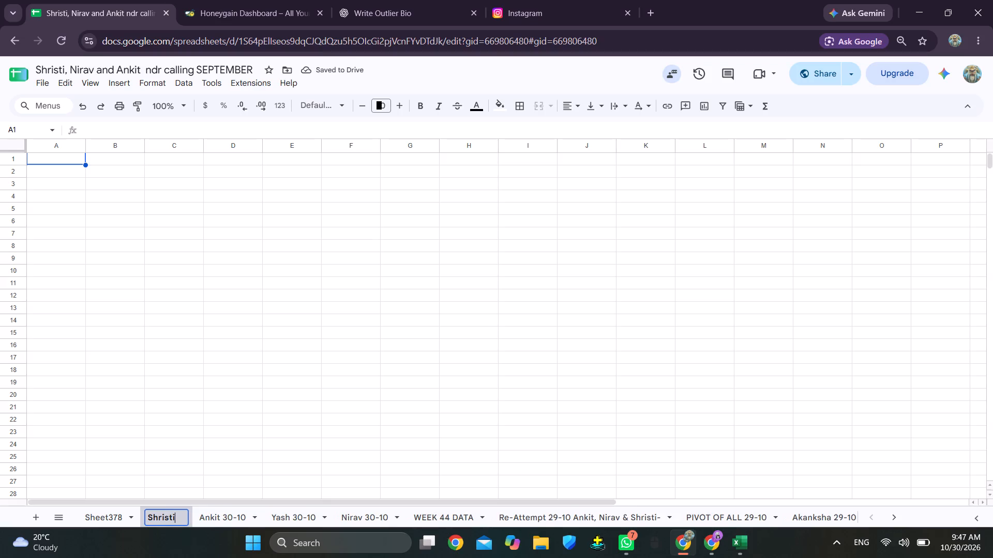
key("ctrl+v")
double_click(108, 514)
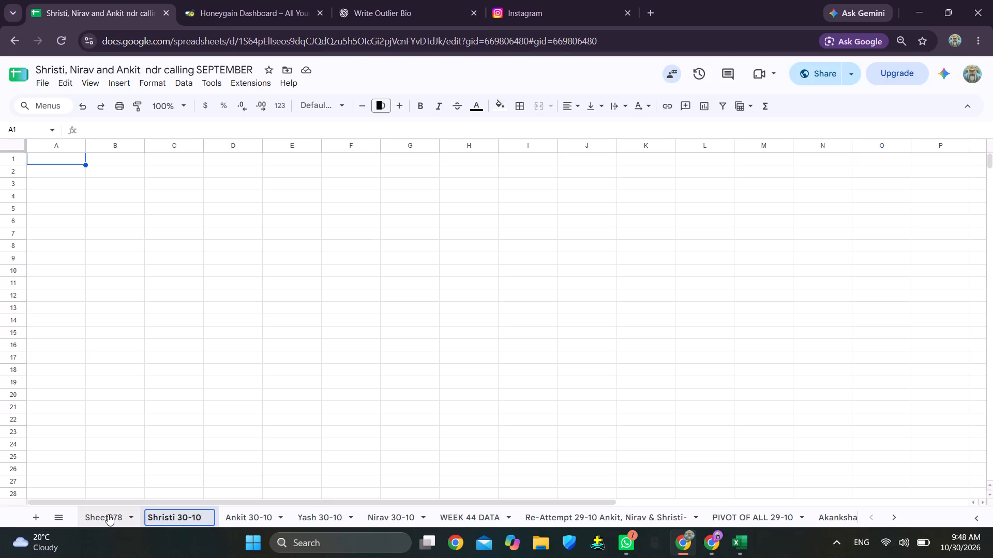
type("Akanksha")
key("ctrl+v")
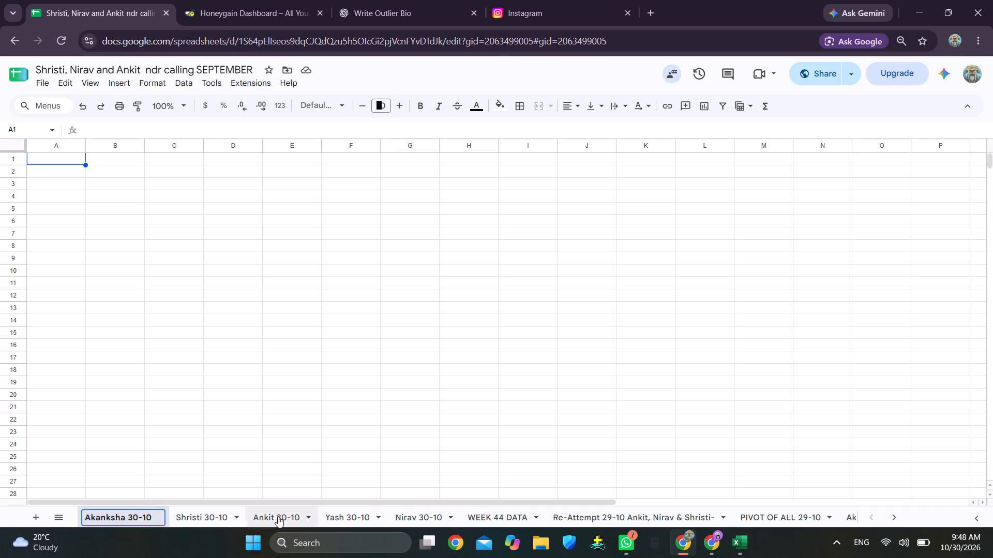
left_click(56, 159)
Copy the whole table from the Excel workbook NDR Calling data 30th October into the Nirav 30-10 sheet, starting at A1.
left_click(740, 545)
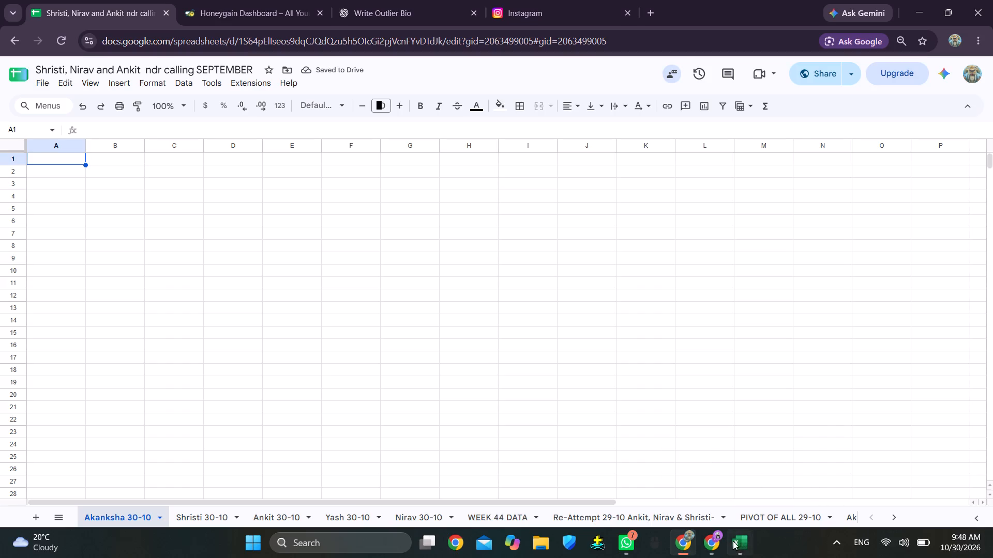
left_click(739, 542)
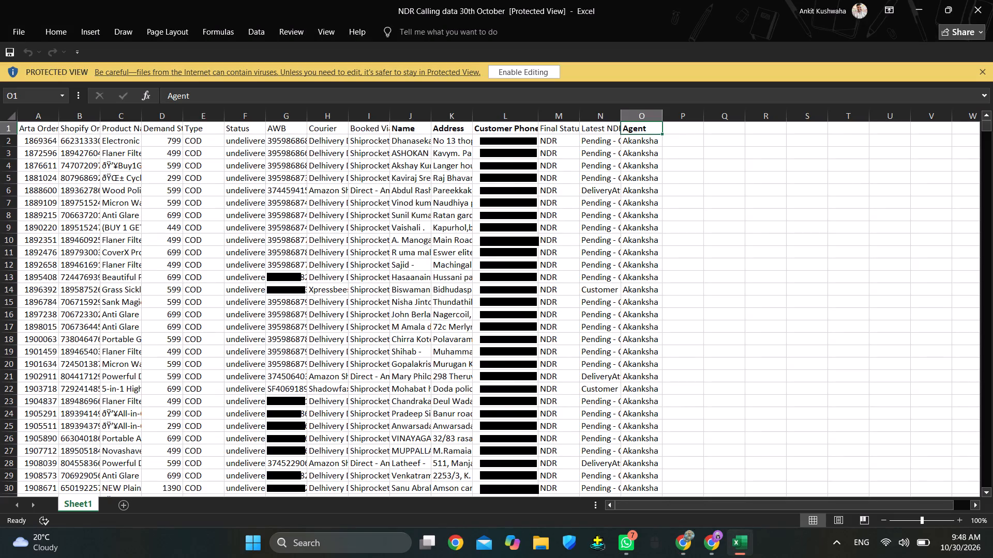
key("ctrl+a")
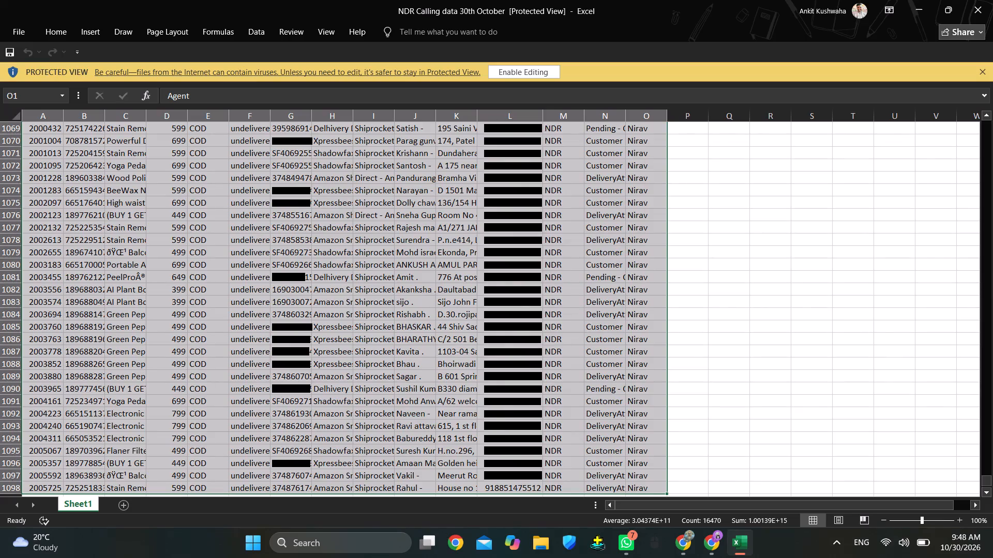
key("ctrl+c")
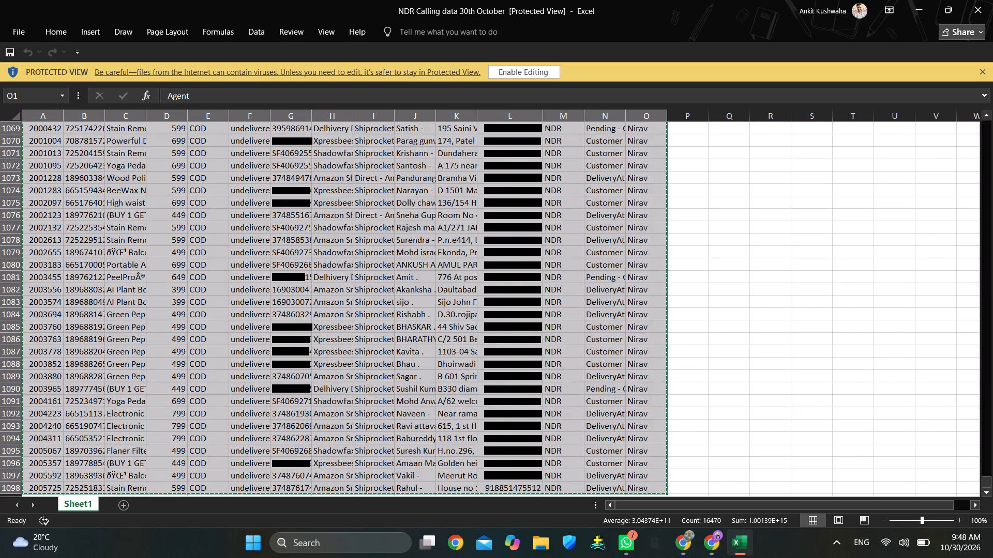
left_click(687, 546)
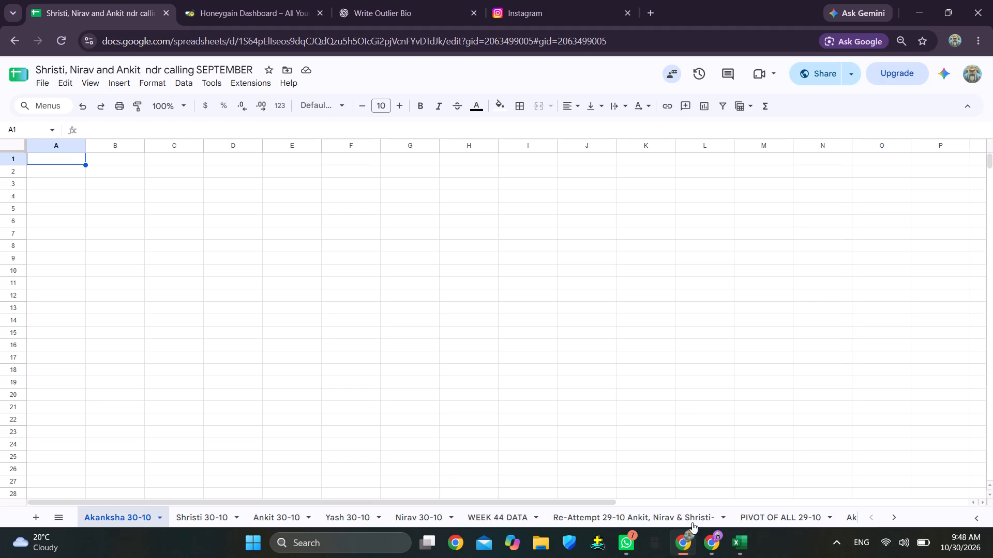
left_click(413, 519)
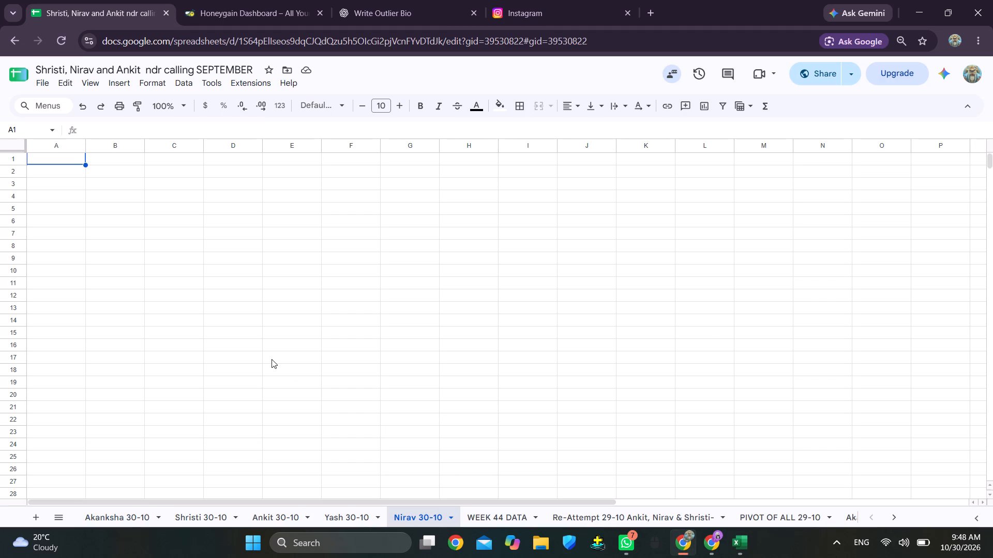
key("ctrl+v")
Set the font of all the data in the Nirav 30-10 sheet to Arial, size 12.
left_click(10, 160)
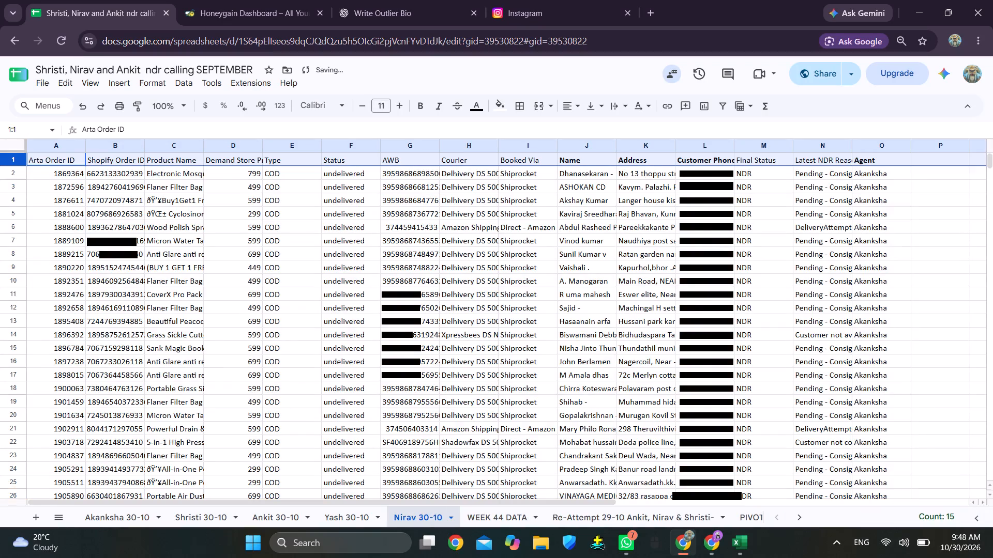
key("ctrl+a")
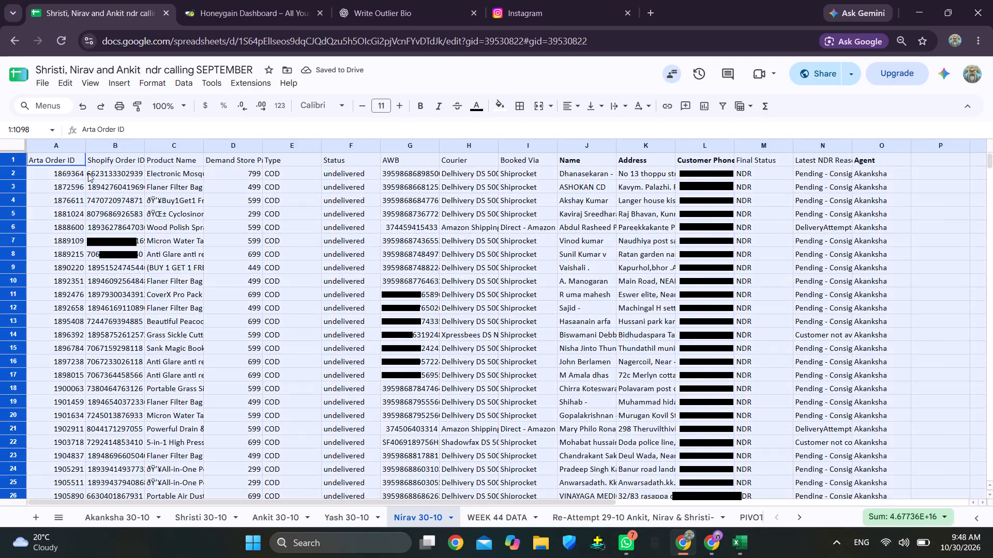
left_click(337, 103)
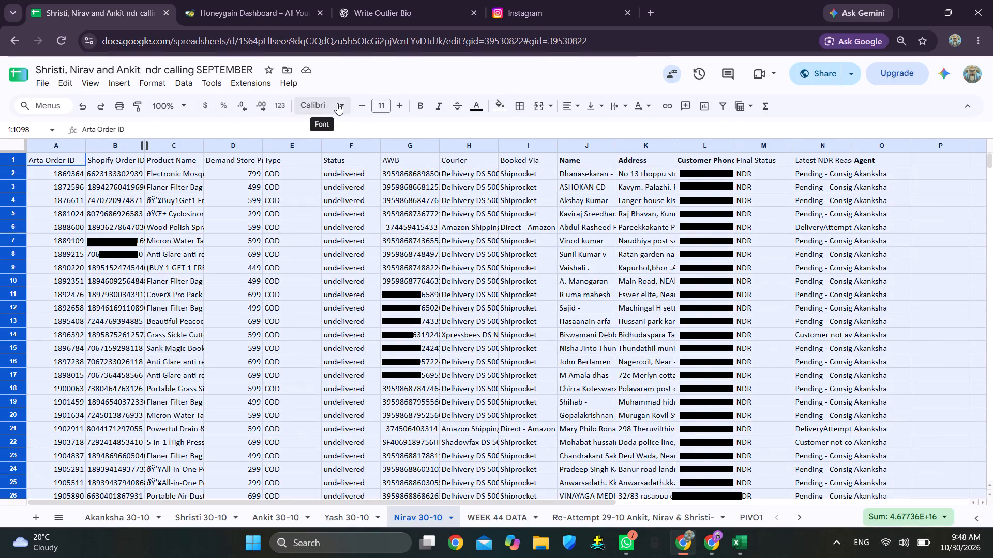
left_click(341, 269)
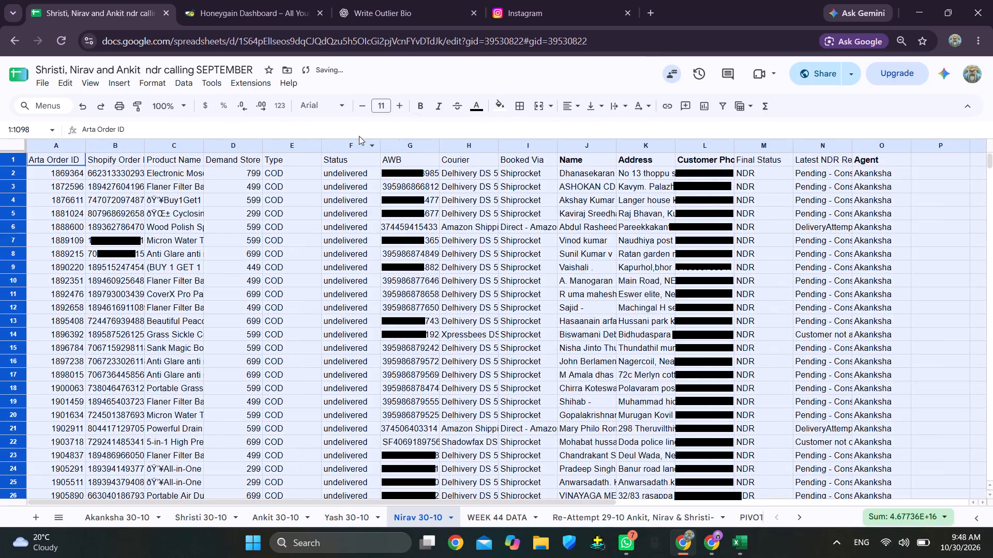
left_click(400, 107)
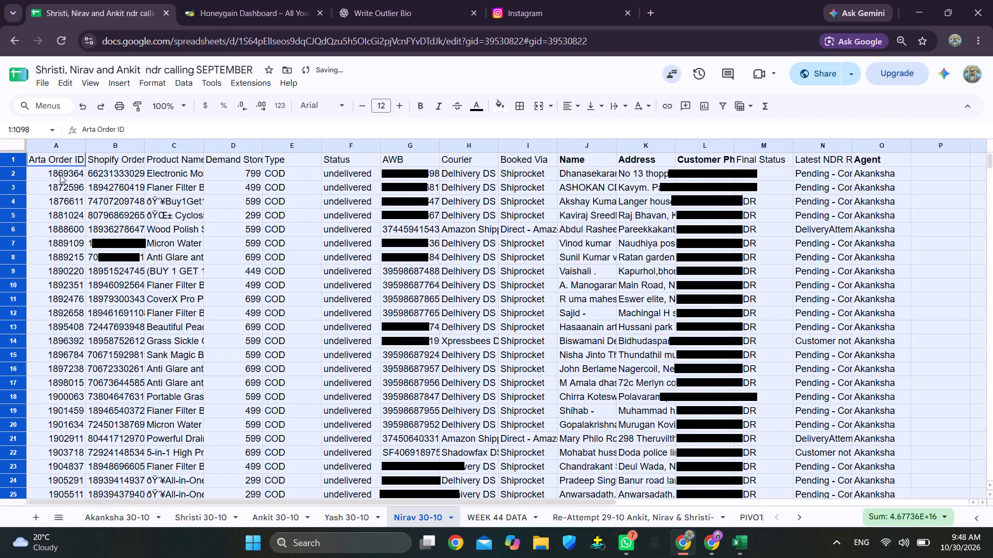
Make the entire header row 1 of the Nirav 30-10 sheet bold.
left_click(17, 159)
left_click(17, 164)
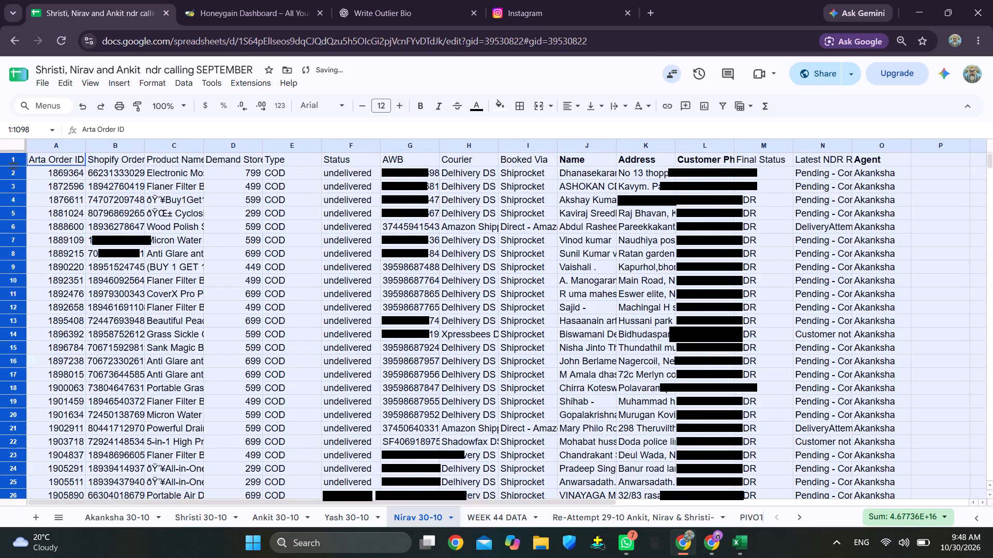
left_click(19, 160)
left_click(17, 161)
left_click(46, 174)
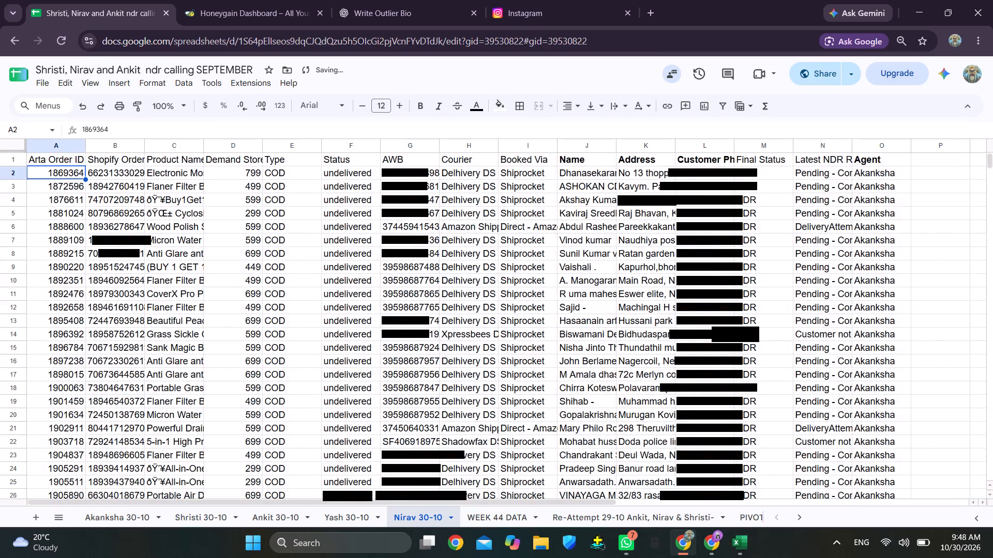
left_click(20, 160)
key("ctrl+b")
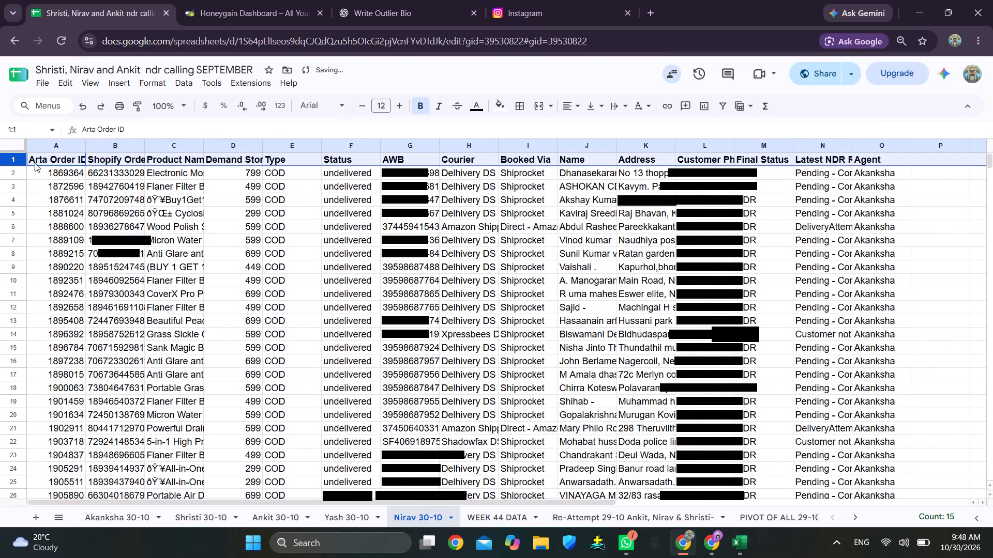
Delete the Arta Order ID column from the Nirav 30-10 sheet.
right_click(57, 144)
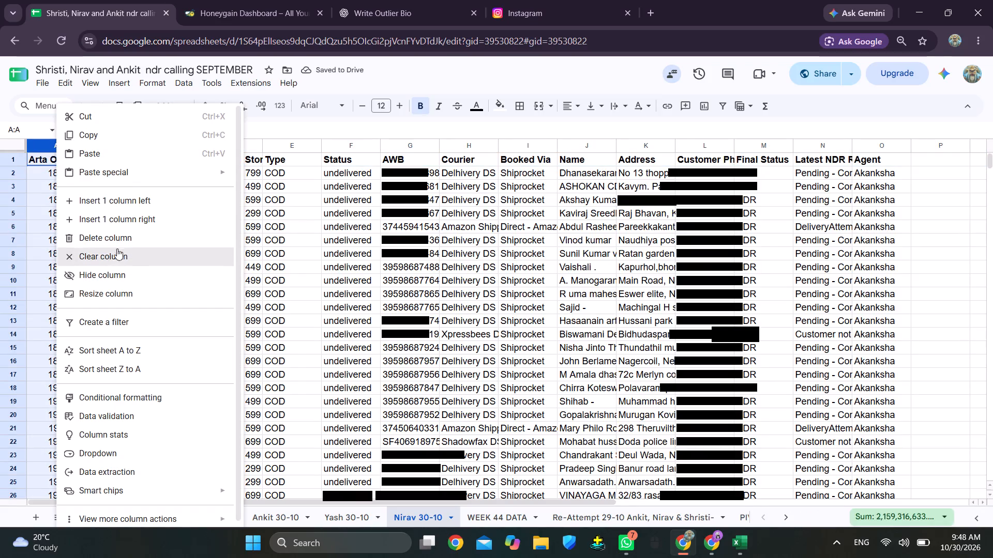
left_click(133, 240)
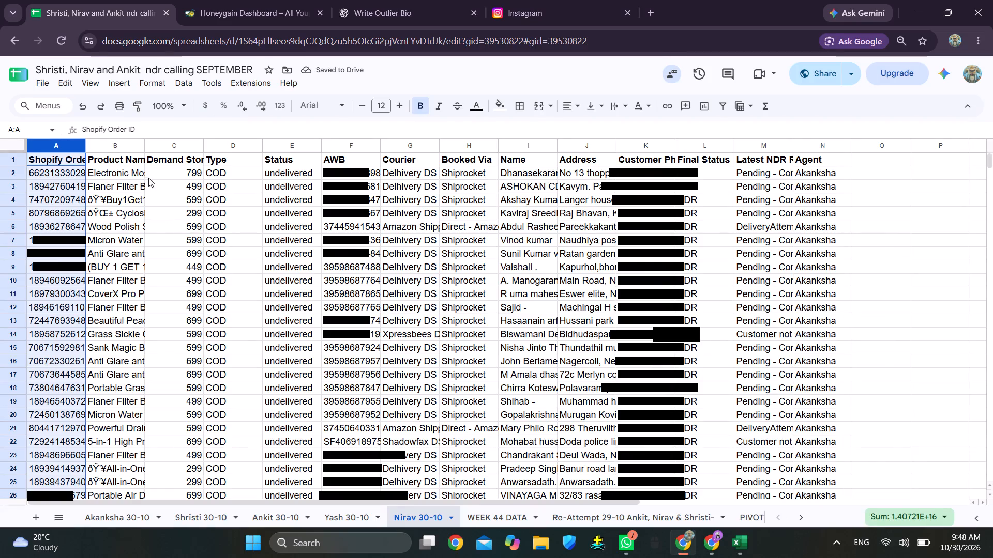
Insert a column right after Shopify Order ID and move the Status column into it as column B.
right_click(64, 149)
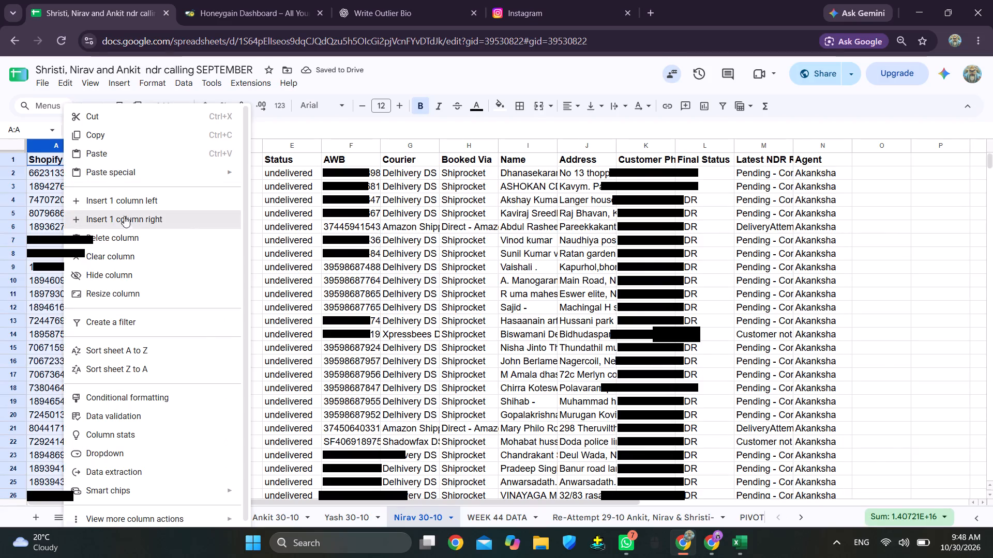
left_click(138, 218)
left_click(345, 144)
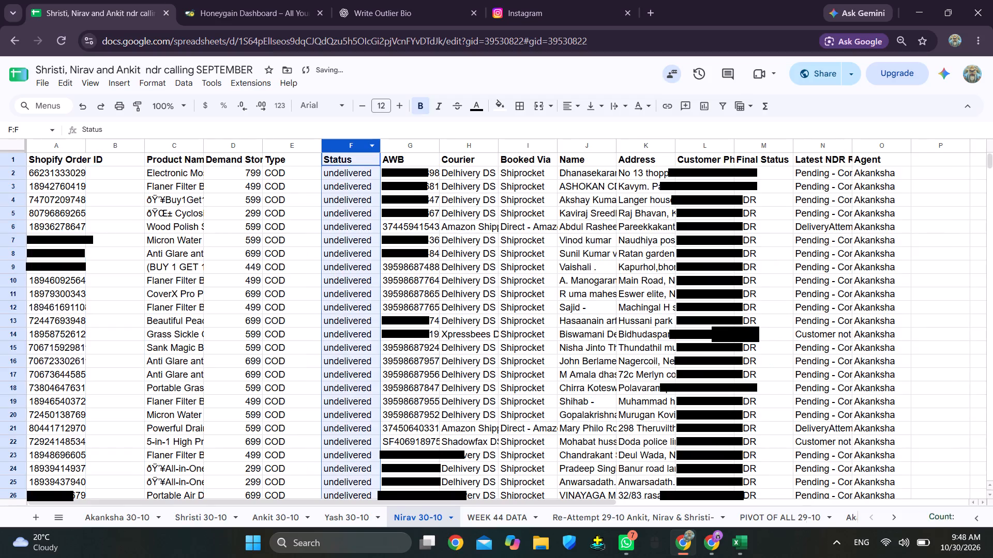
key("ctrl+x")
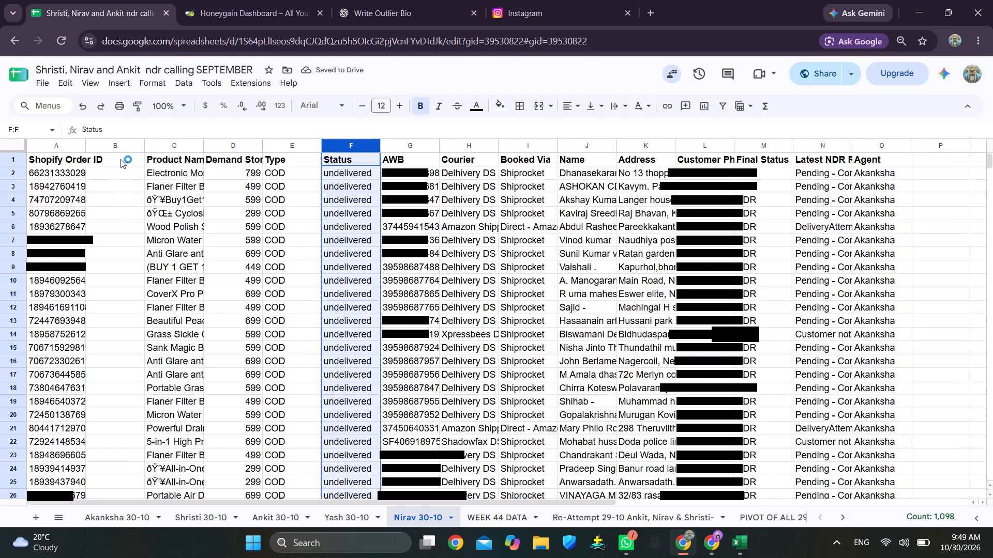
left_click(121, 159)
key("ctrl+v")
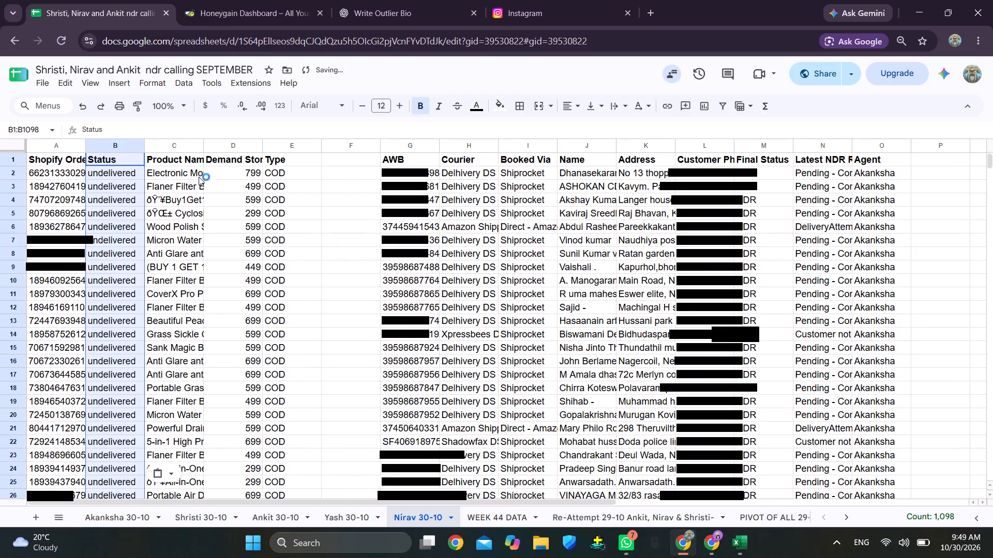
Insert a column right after Status and move the Agent column into it as column C.
right_click(110, 146)
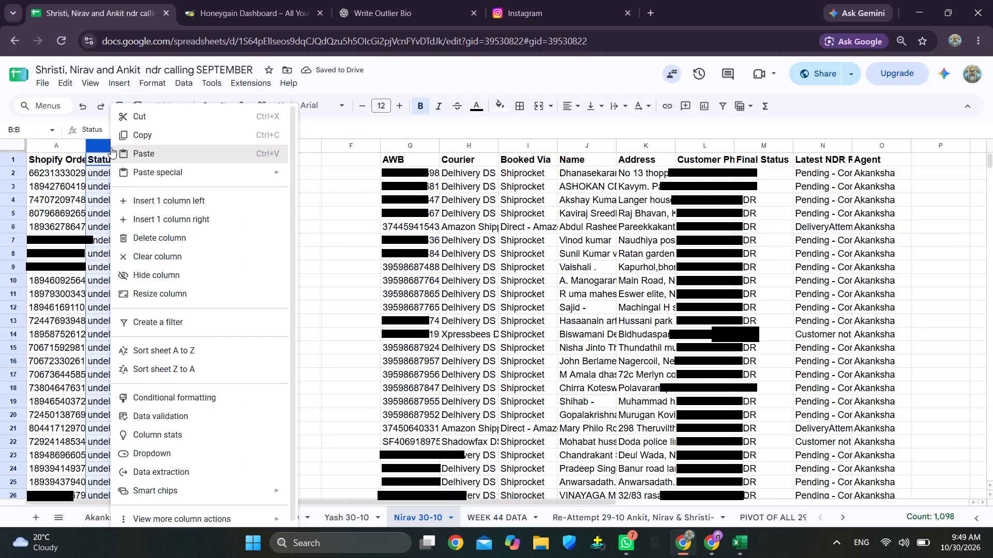
left_click(167, 220)
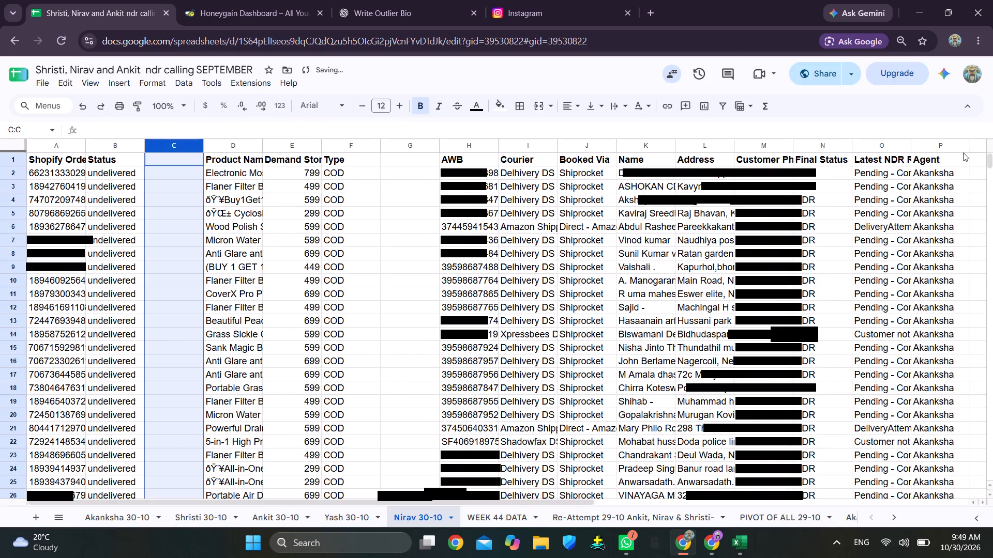
left_click(932, 146)
key("ctrl+x")
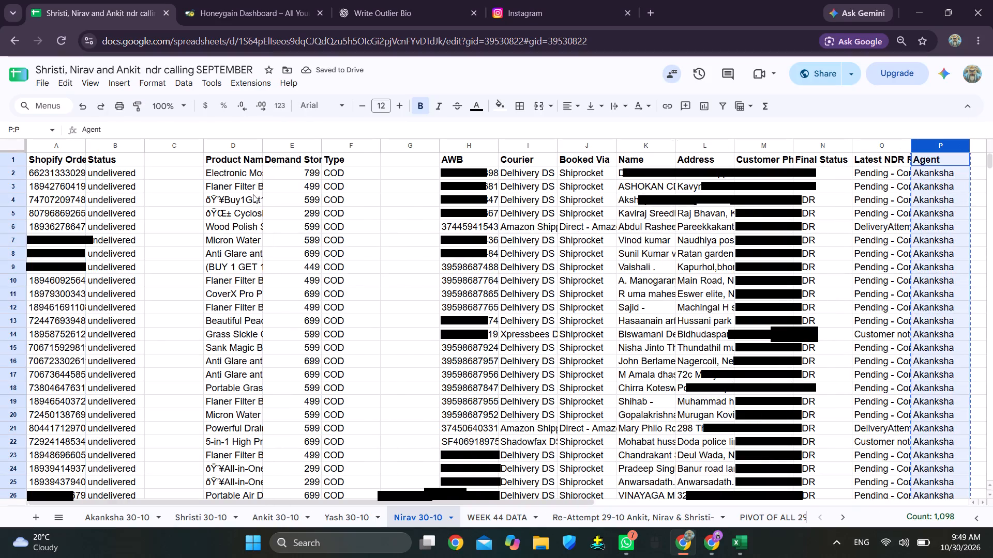
left_click(181, 162)
key("ctrl+v")
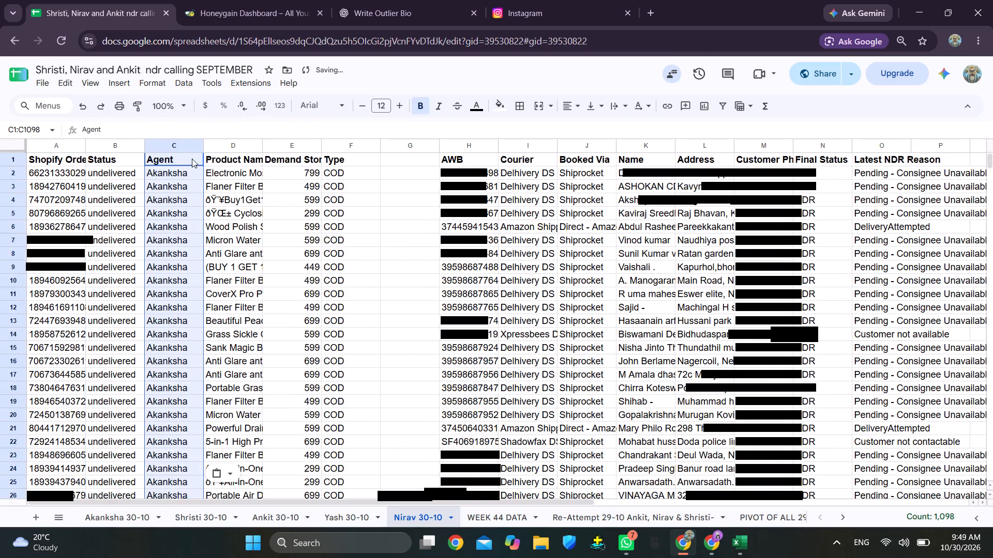
Move the AWB column to column P, directly after Latest NDR Reason.
scroll(578, 216, "left", 1)
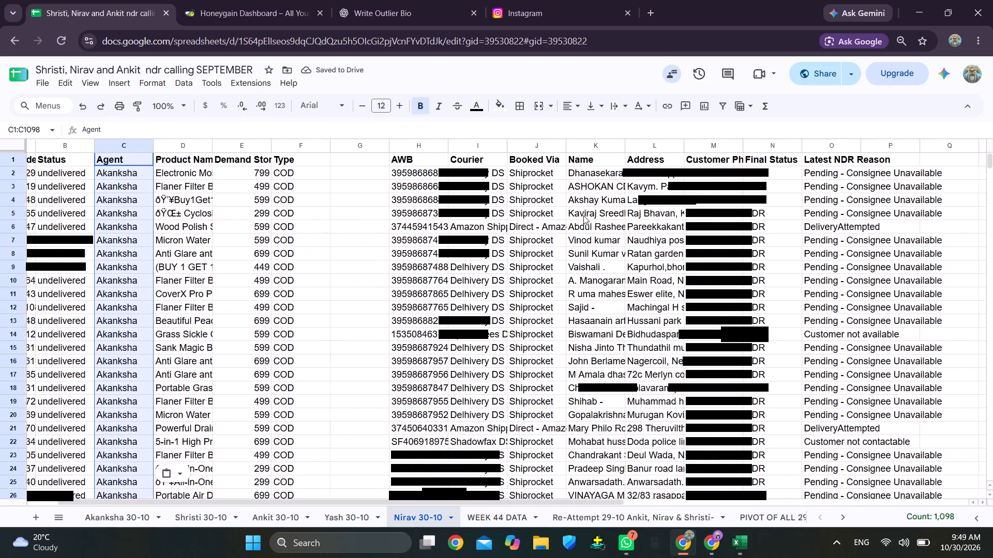
scroll(583, 215, "left", 2)
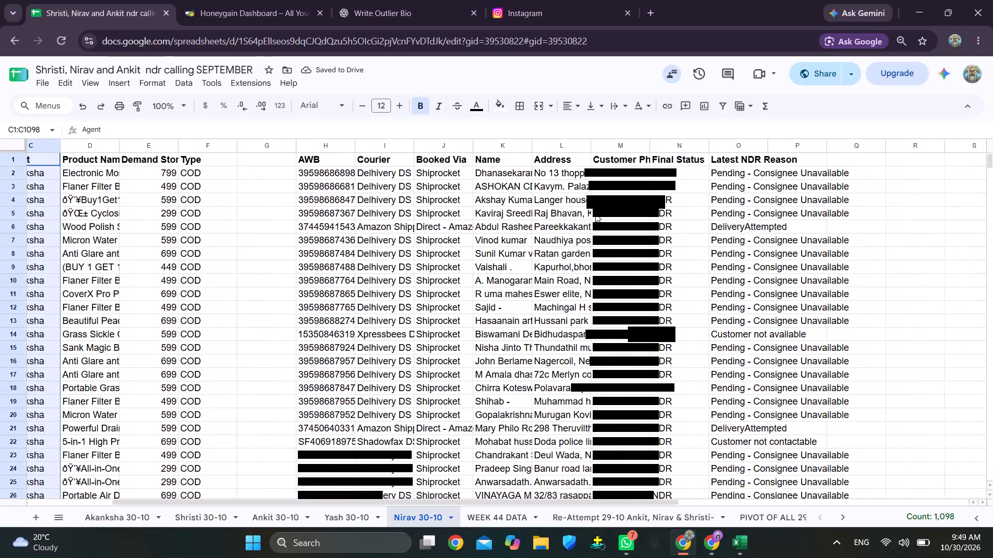
scroll(595, 213, "left", 2)
scroll(373, 227, "right", 2)
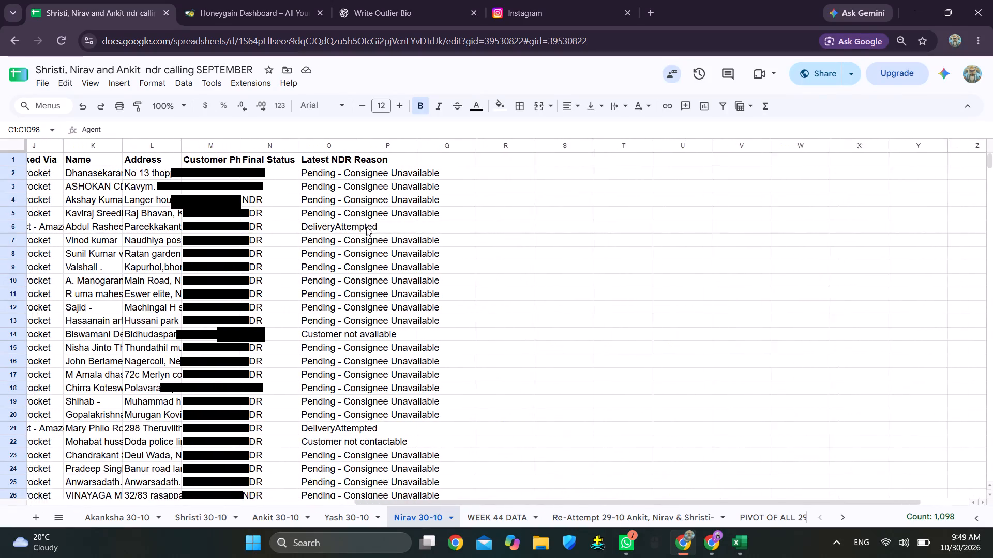
scroll(366, 227, "right", 5)
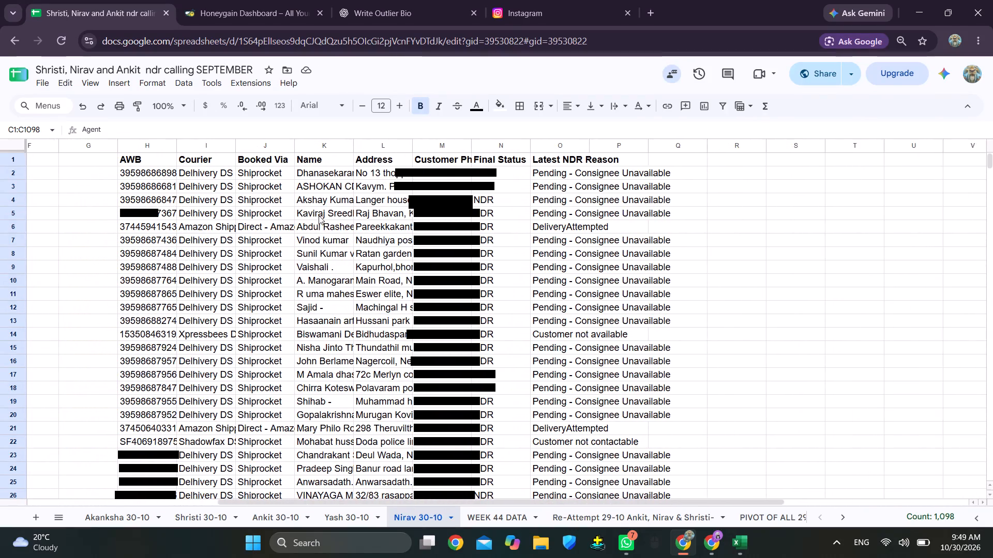
scroll(319, 215, "right", 1)
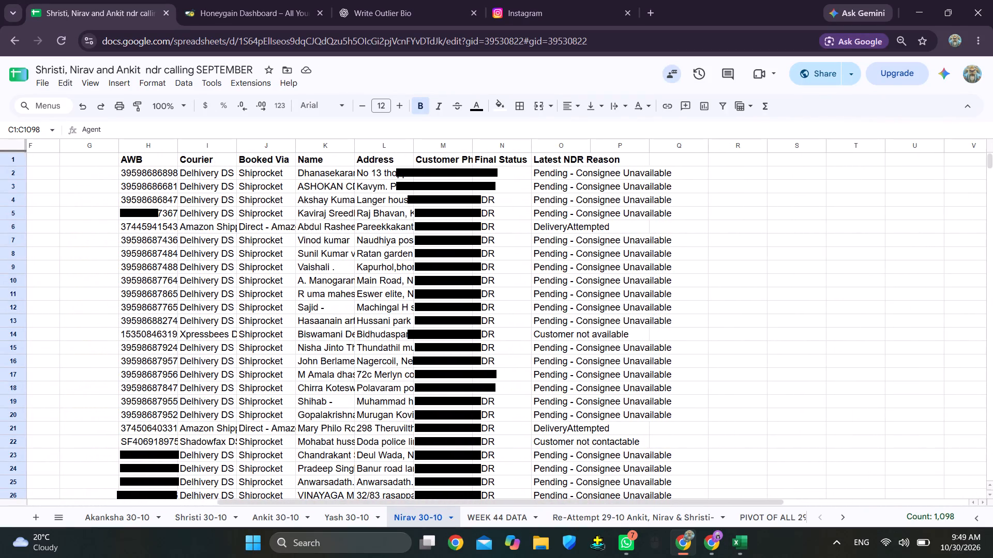
left_click(147, 144)
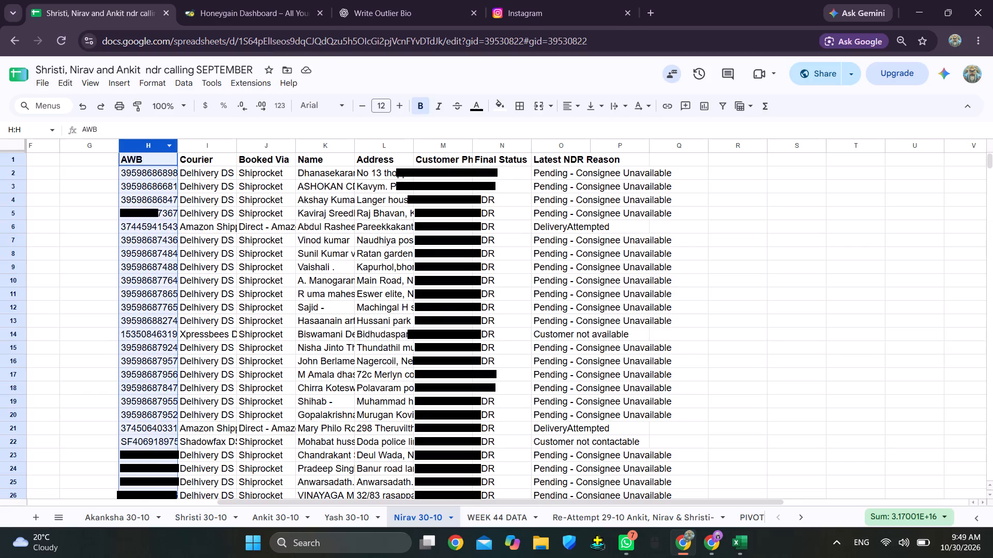
key("ctrl+x")
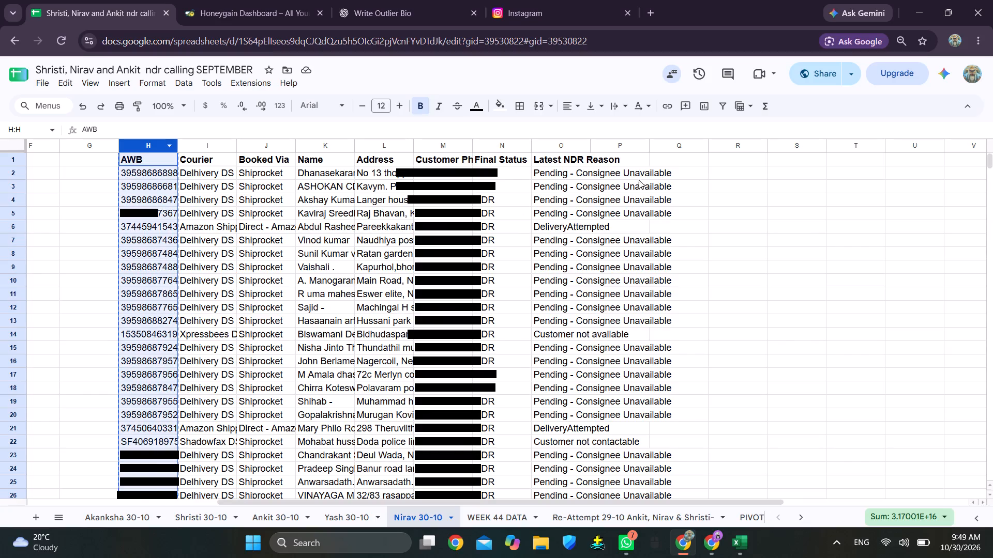
left_click(632, 162)
key("ctrl+v")
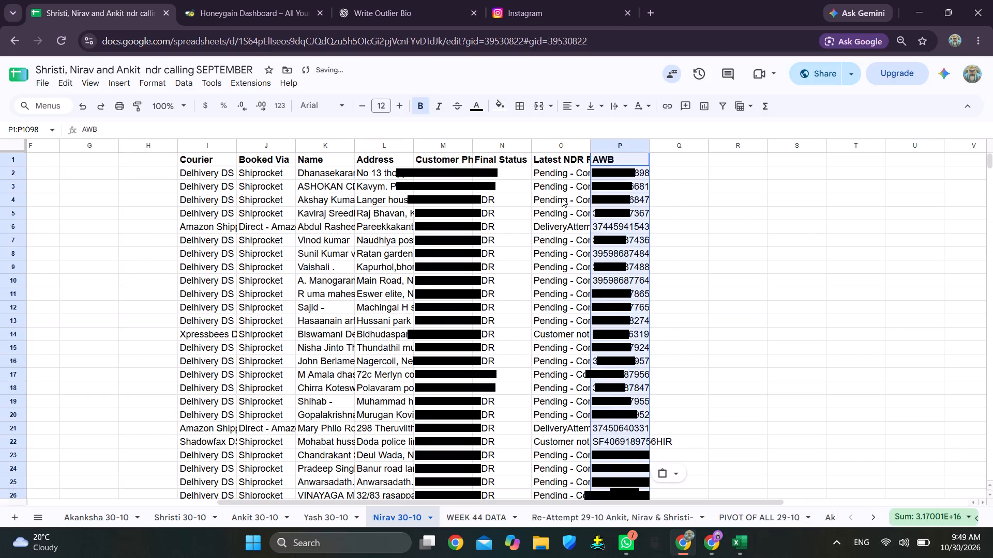
Move the Product Name column to column Q, directly after AWB.
scroll(543, 200, "right", 4)
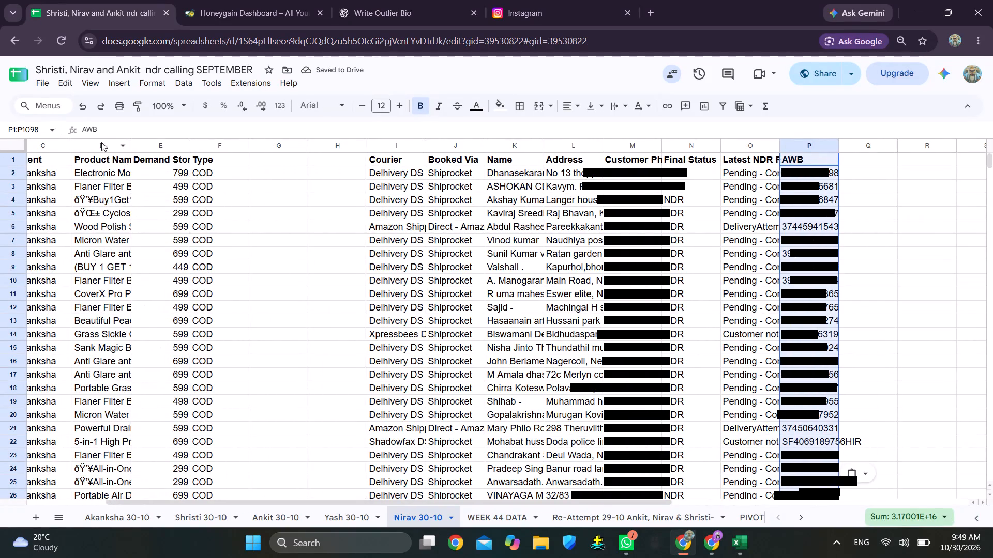
left_click(101, 142)
key("ctrl+x")
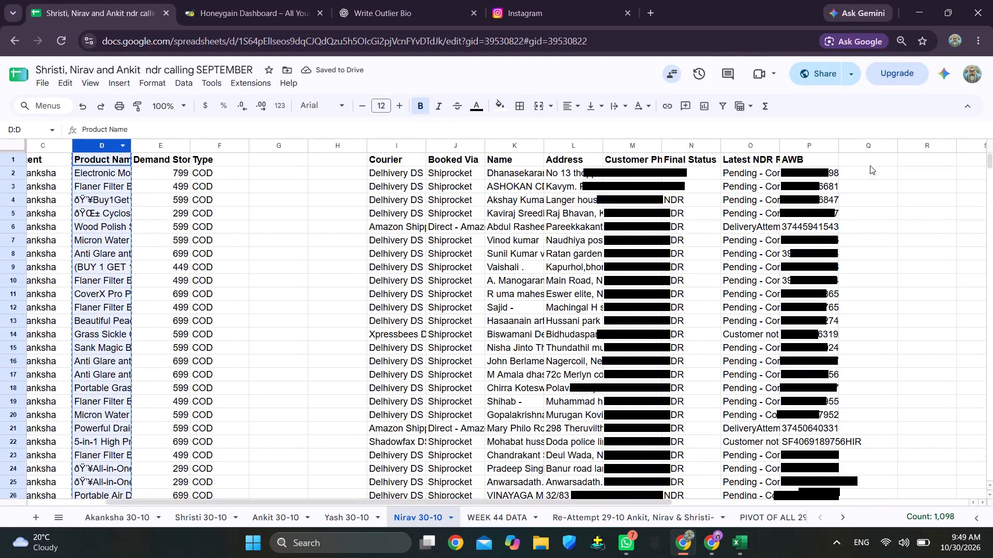
left_click(873, 159)
key("ctrl+v")
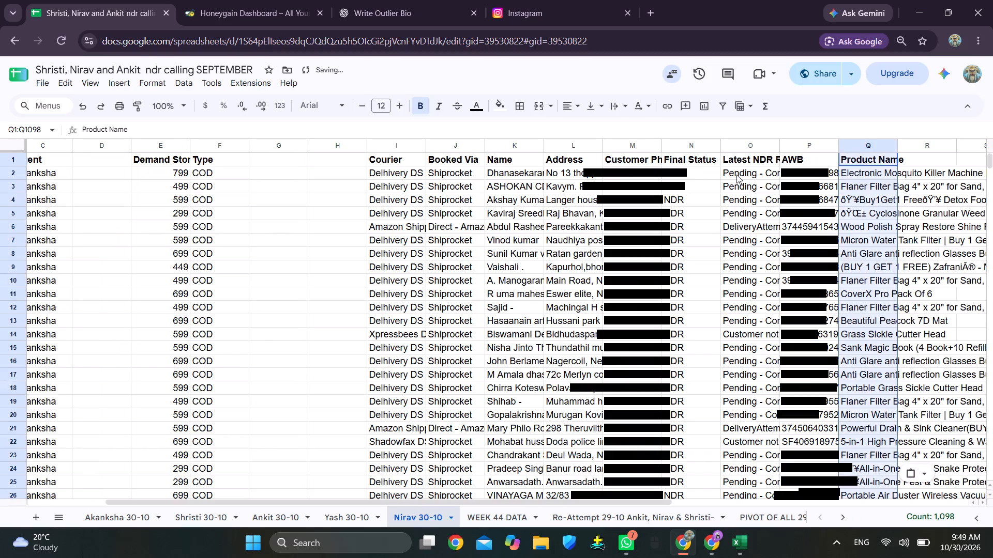
Move the Name column to column R and the Customer Phone column to column S, following Product Name.
left_click(504, 148)
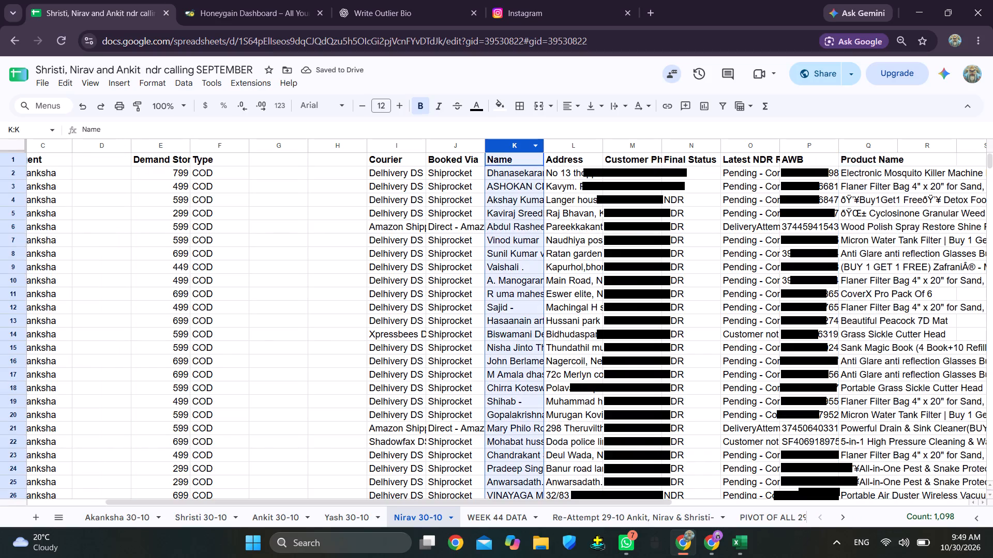
key("ctrl+x")
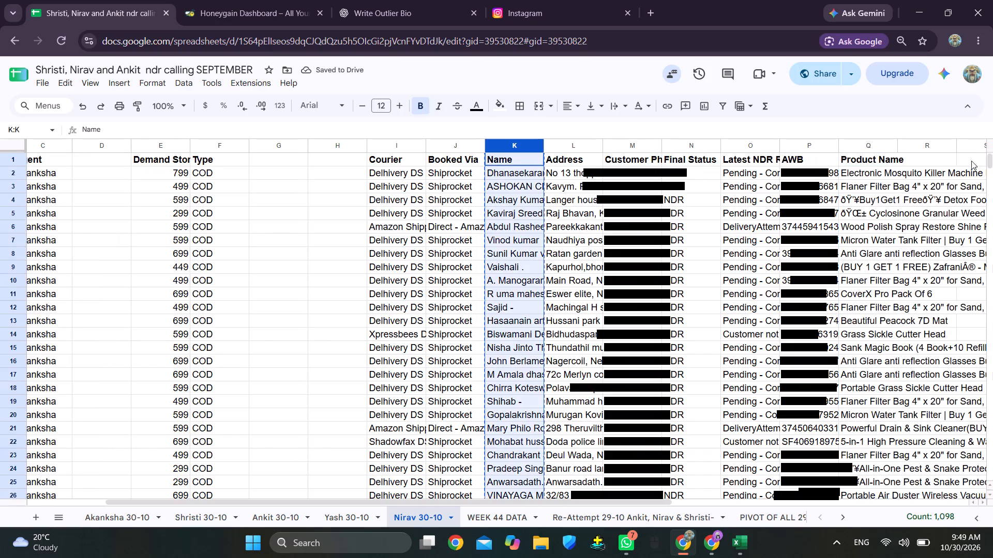
left_click(938, 160)
key("ctrl+v")
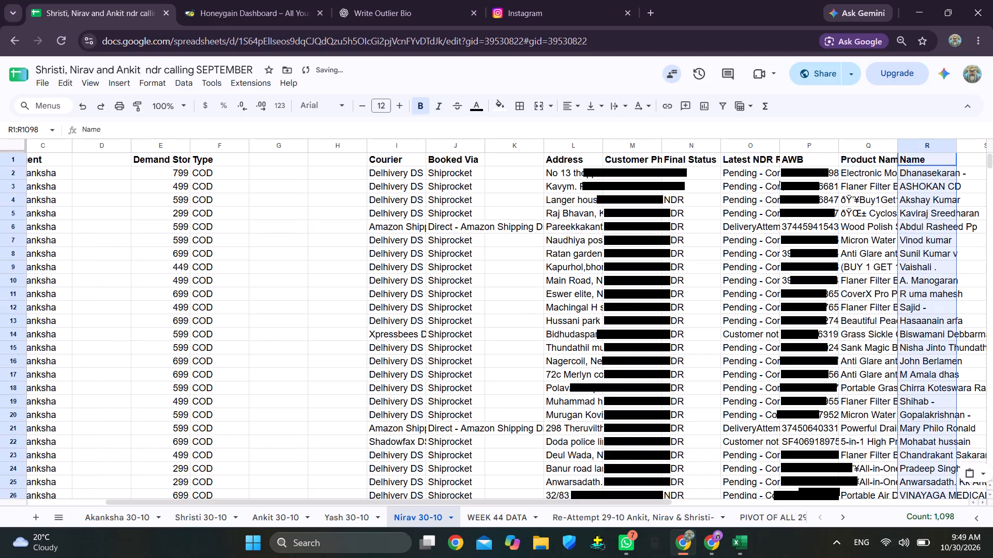
left_click(625, 145)
key("ctrl+x")
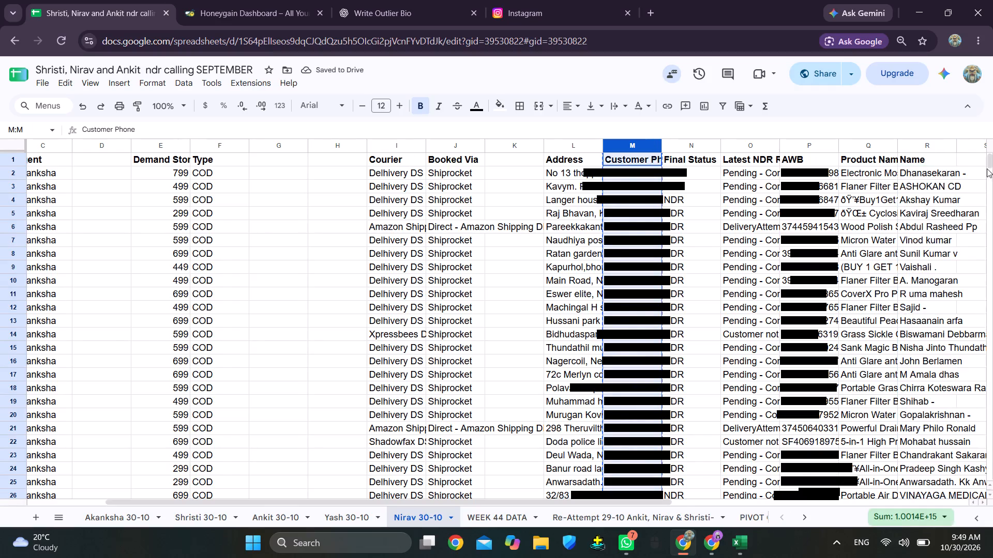
left_click(969, 162)
key("ctrl+v")
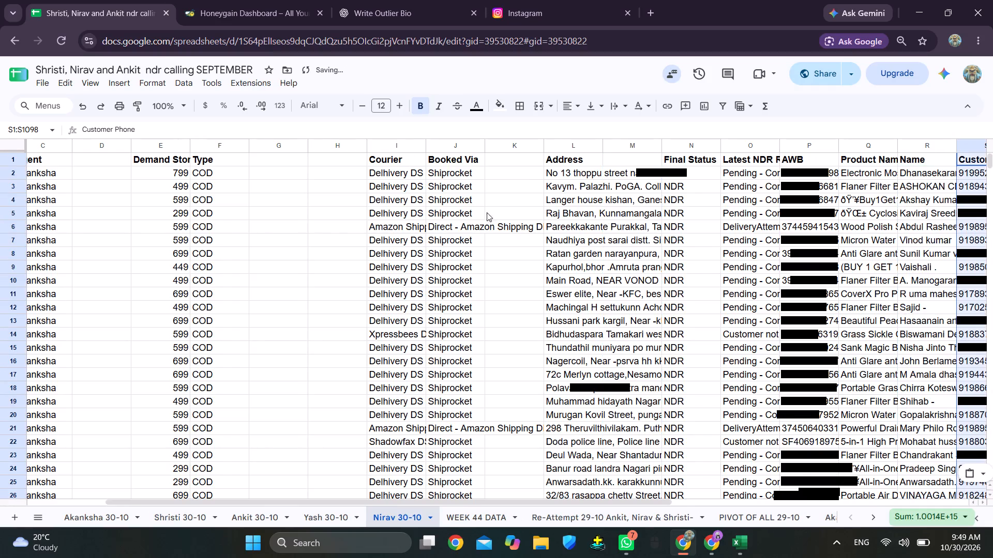
Move the Final Status column into the empty column D, directly after Agent.
scroll(430, 207, "right", 3)
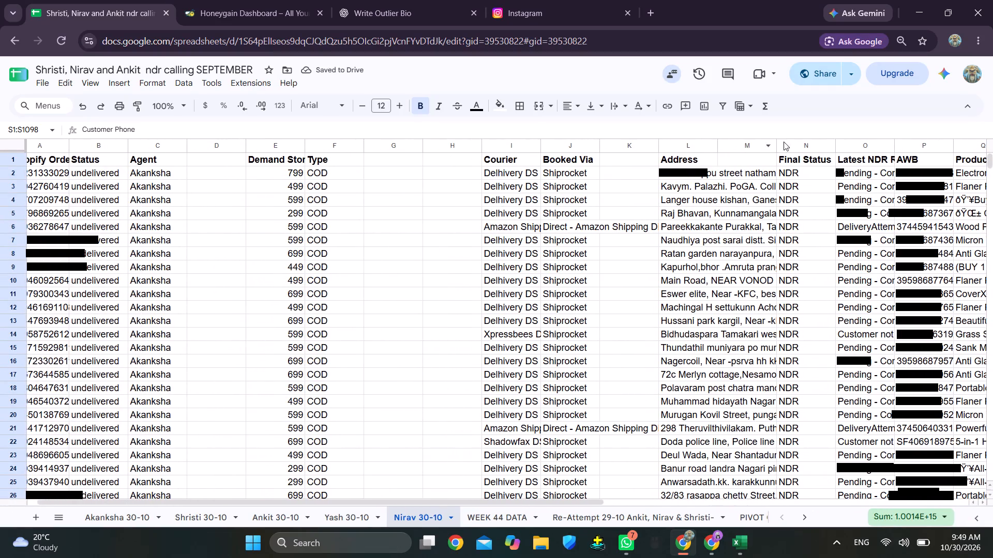
left_click(804, 145)
key("ctrl+x")
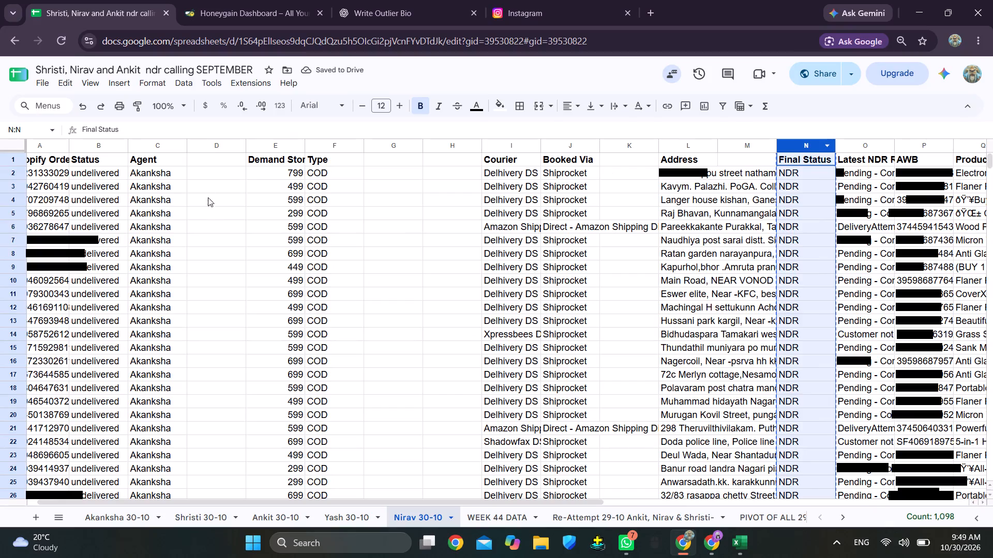
left_click(215, 159)
key("ctrl+v")
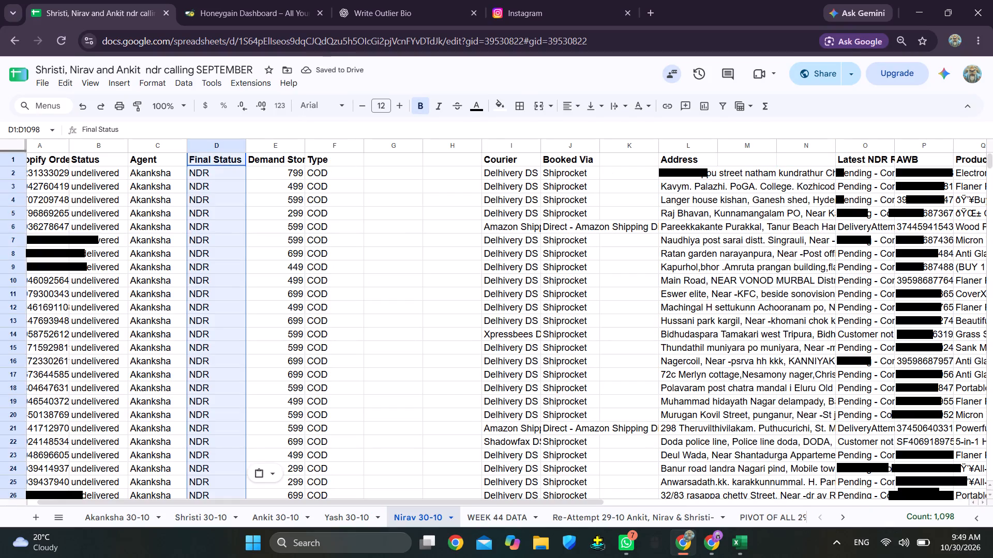
Delete the Booked Via column from the Nirav 30-10 sheet.
right_click(568, 143)
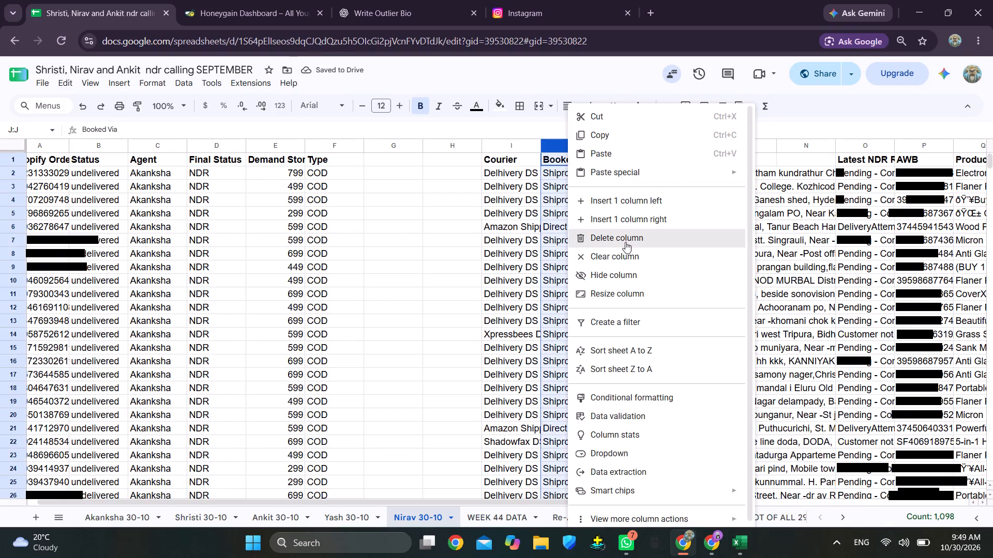
left_click(629, 240)
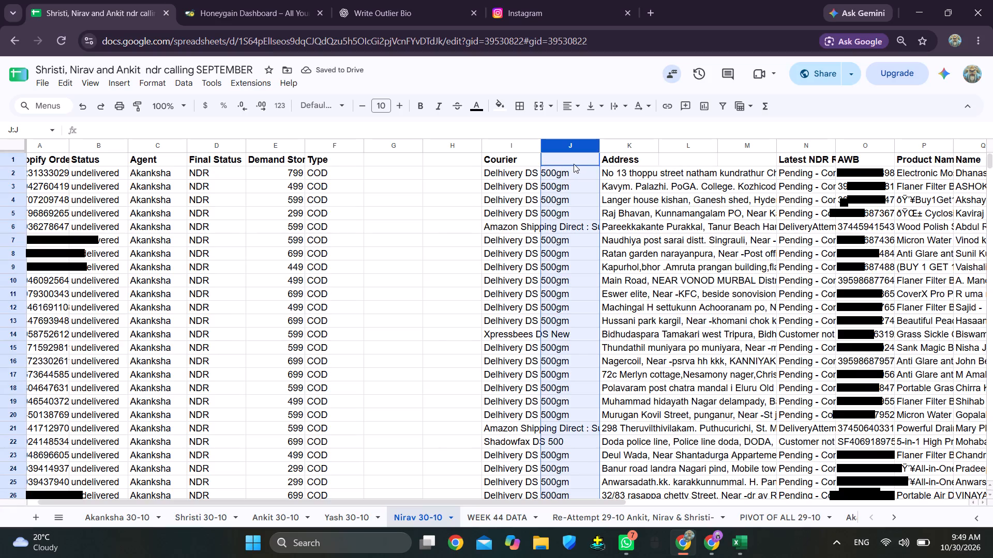
Move the Address column into the empty column G, directly after Type.
left_click(626, 150)
left_click(633, 147)
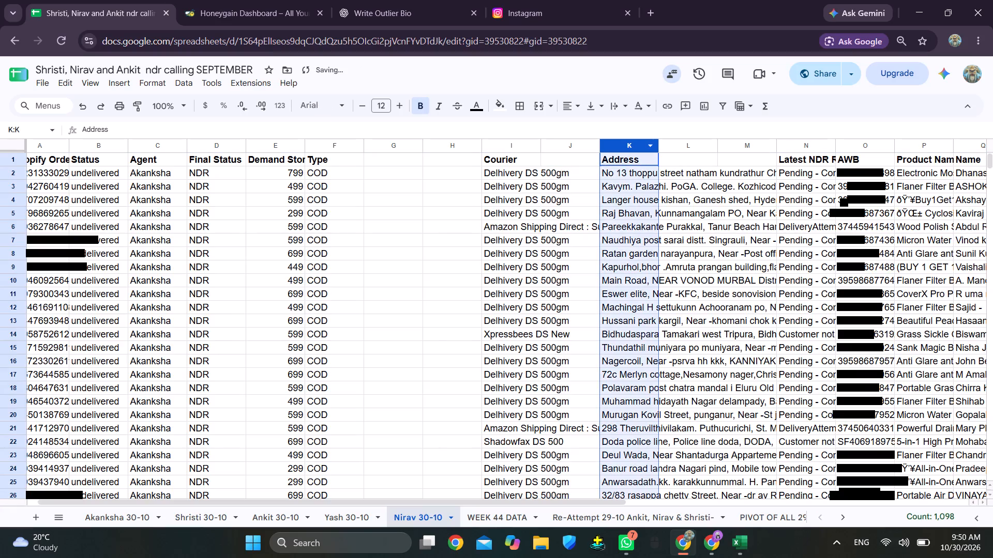
key("ctrl+x")
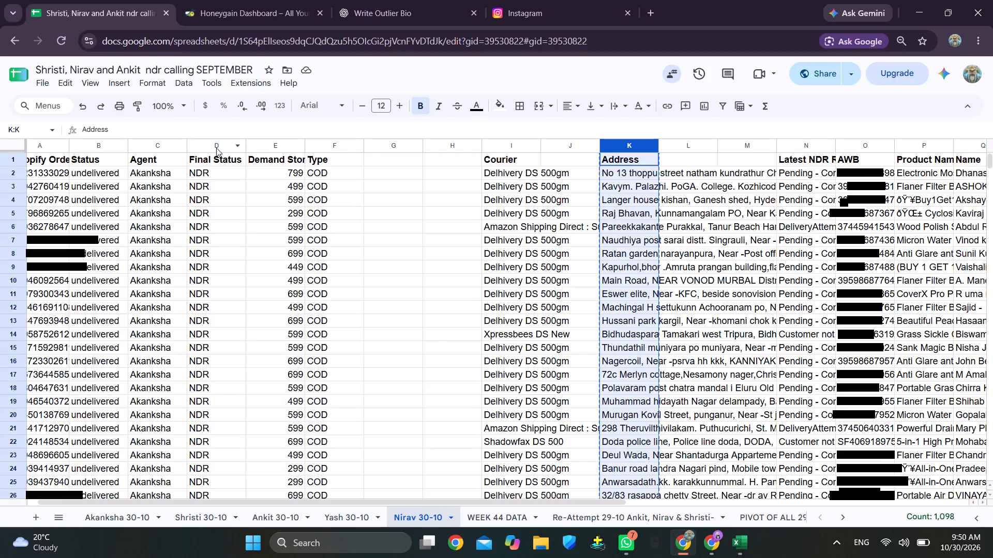
left_click(381, 159)
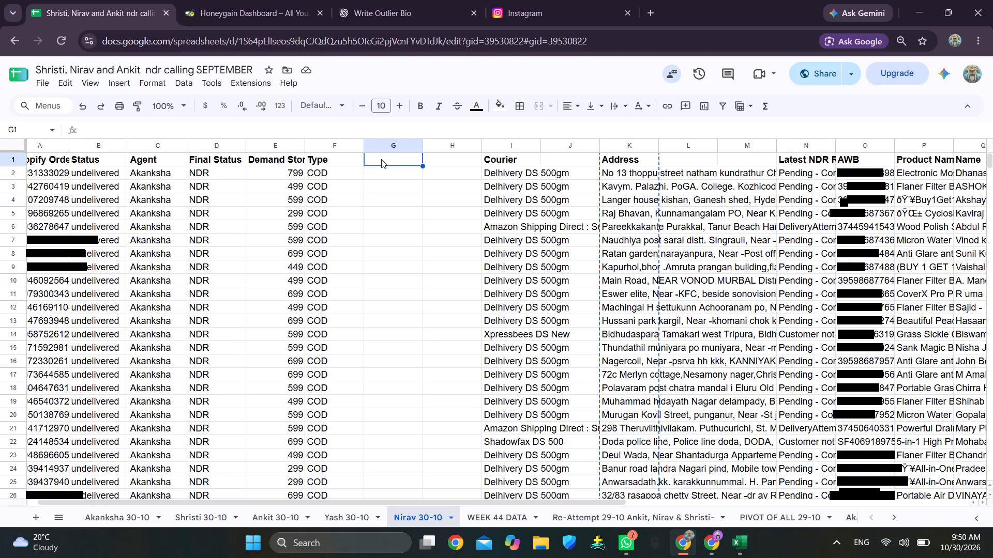
key("ctrl+v")
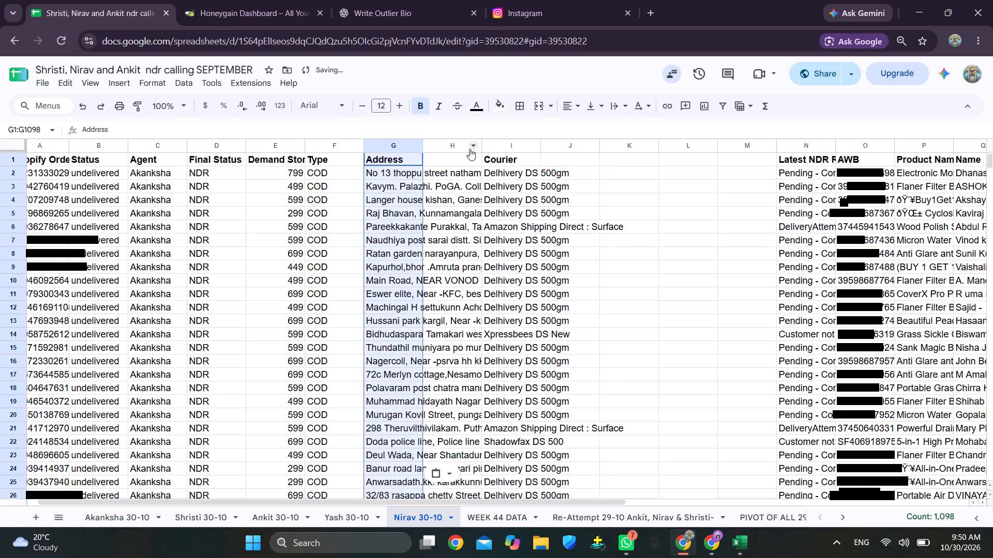
Delete the empty columns J to M and the empty column H between Address and Courier.
left_click_drag(569, 147, 747, 148)
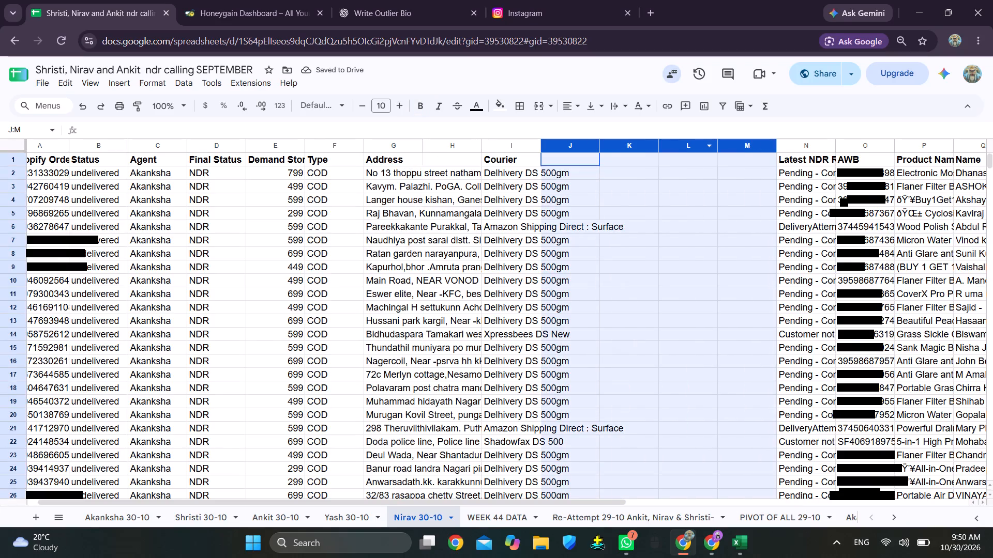
left_click_drag(747, 148, 749, 149)
right_click(684, 146)
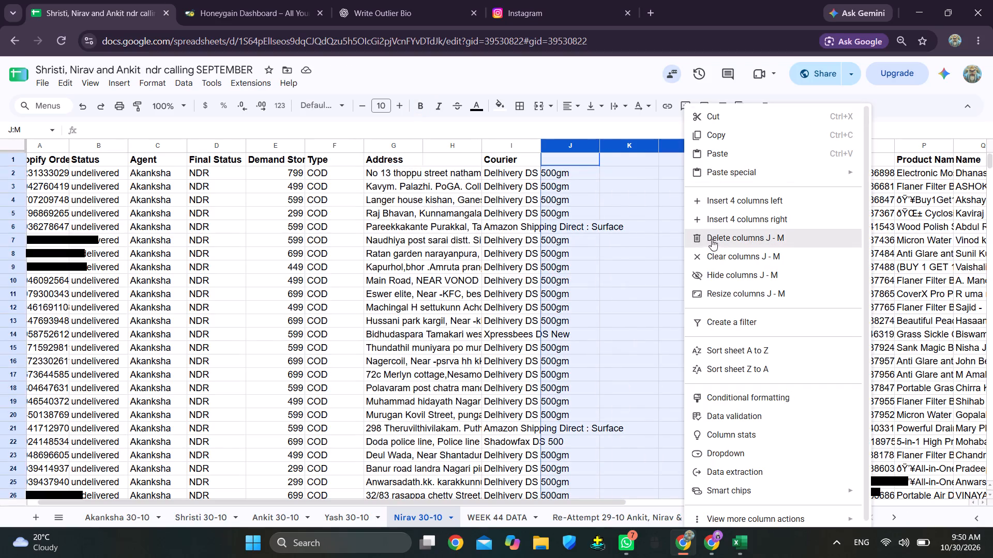
left_click(722, 237)
right_click(448, 146)
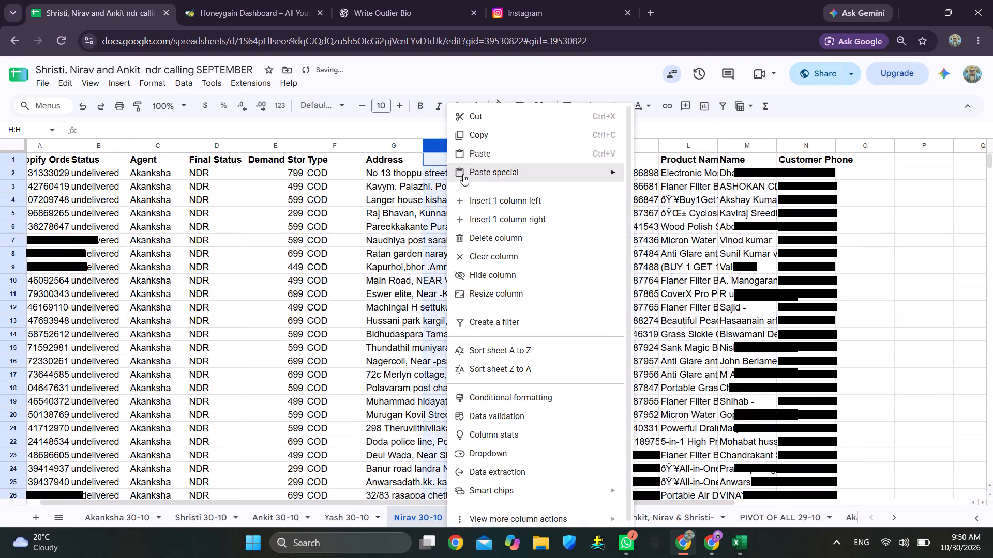
left_click(479, 237)
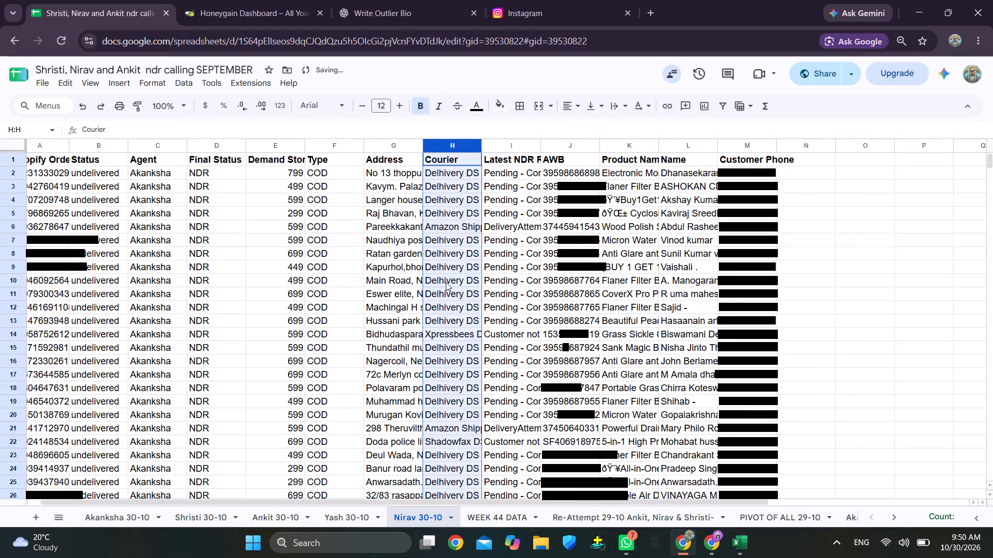
Create a filter on the Agent column of the Nirav 30-10 sheet.
scroll(196, 296, "right", 4)
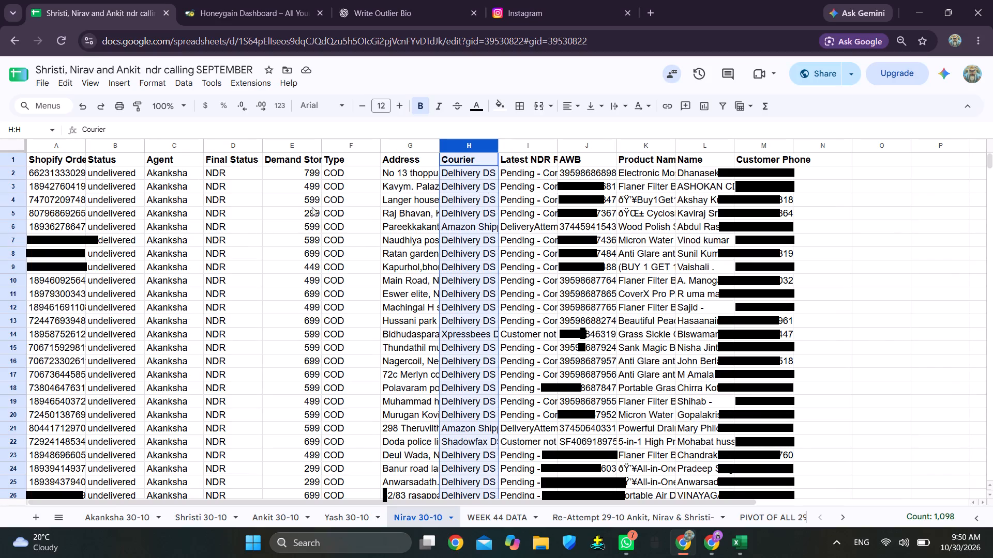
right_click(174, 145)
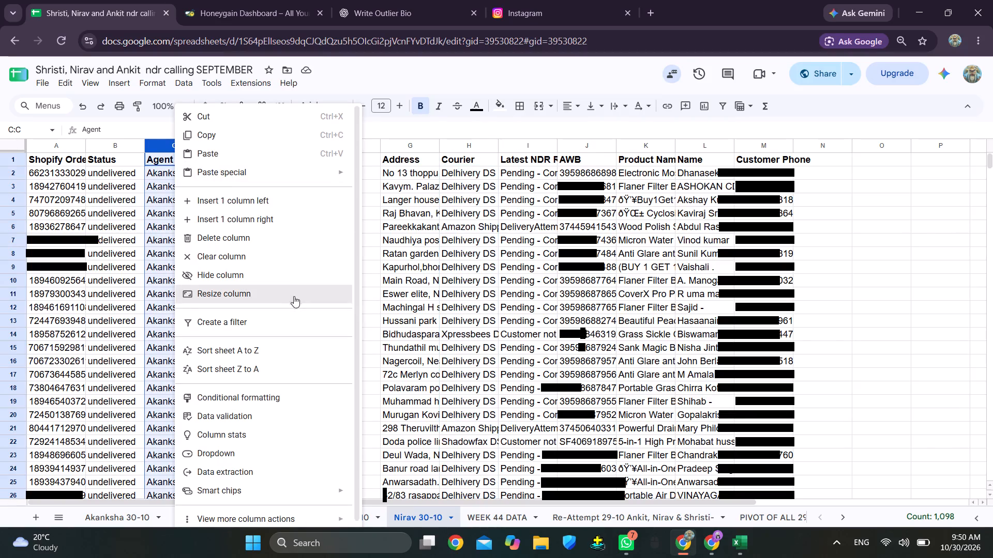
left_click(242, 325)
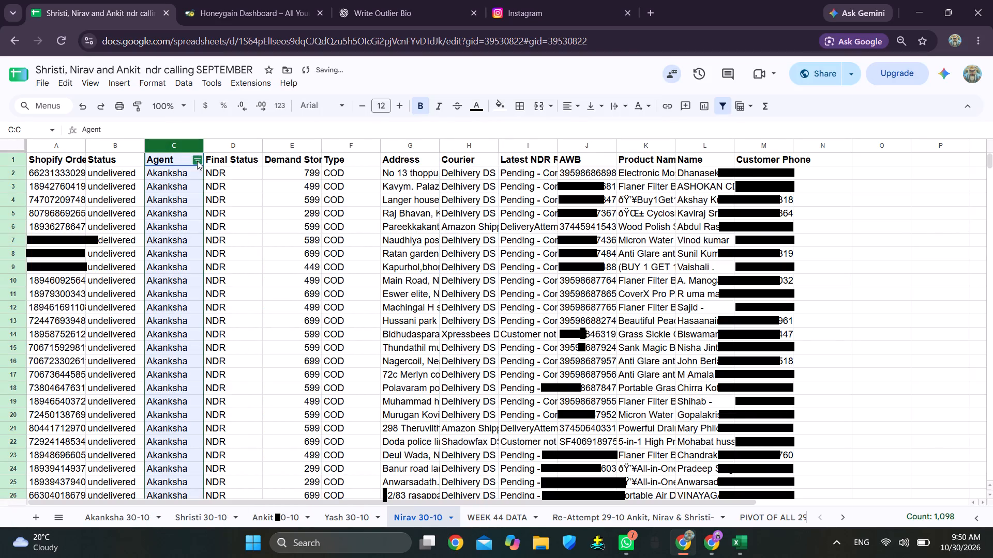
Filter the Agent column to Akanksha only and copy the filtered table into the Akanksha 30-10 sheet from A1.
left_click(198, 160)
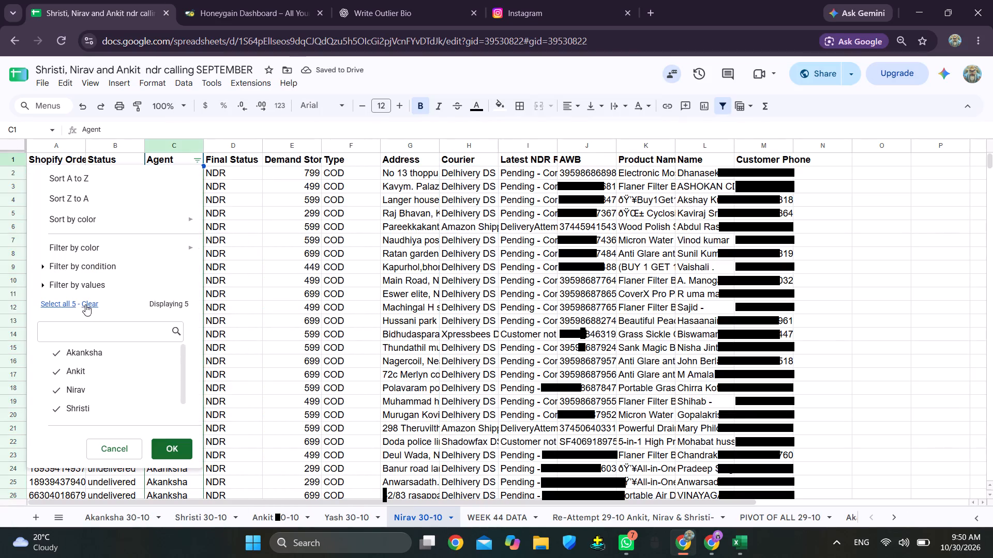
left_click(85, 304)
left_click(95, 352)
left_click(162, 447)
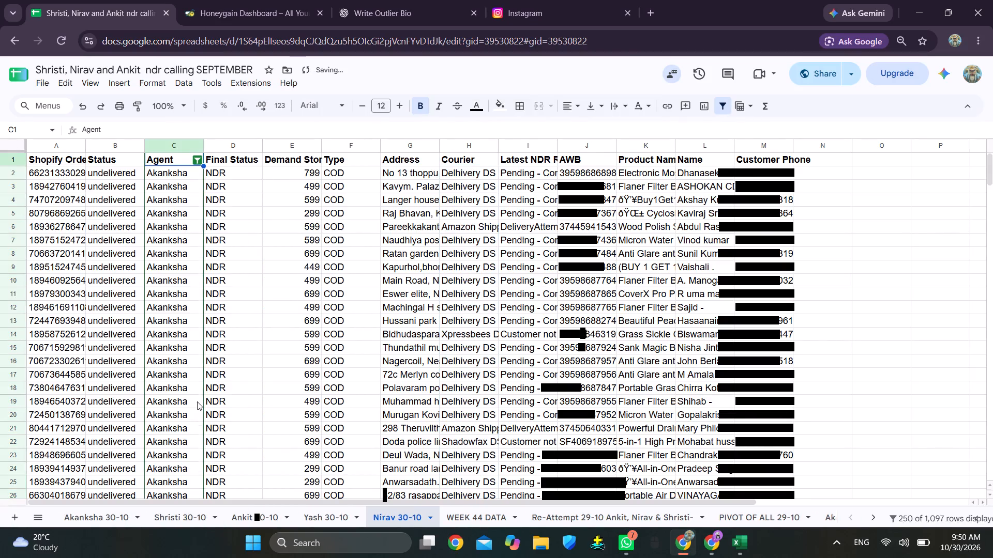
key("ctrl+a")
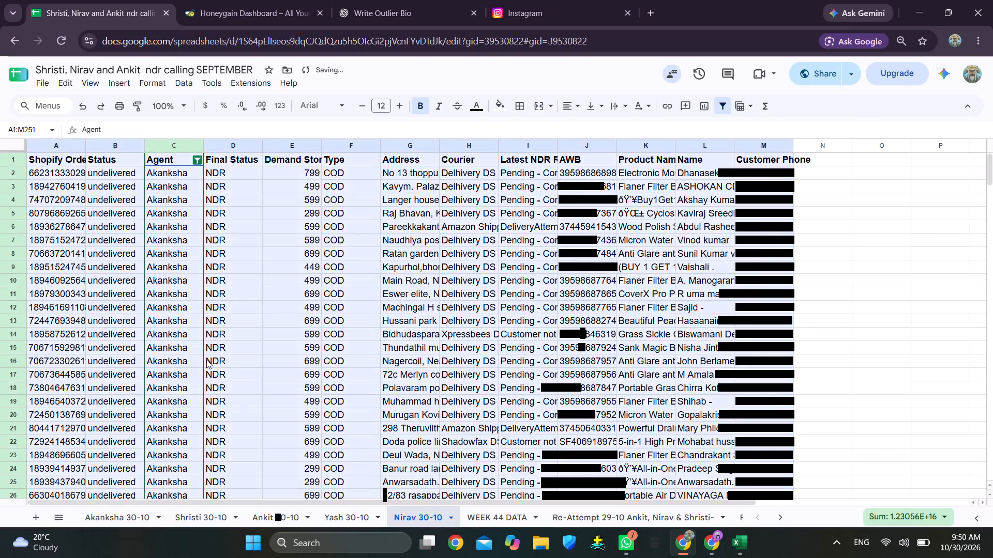
key("ctrl+c")
left_click(108, 523)
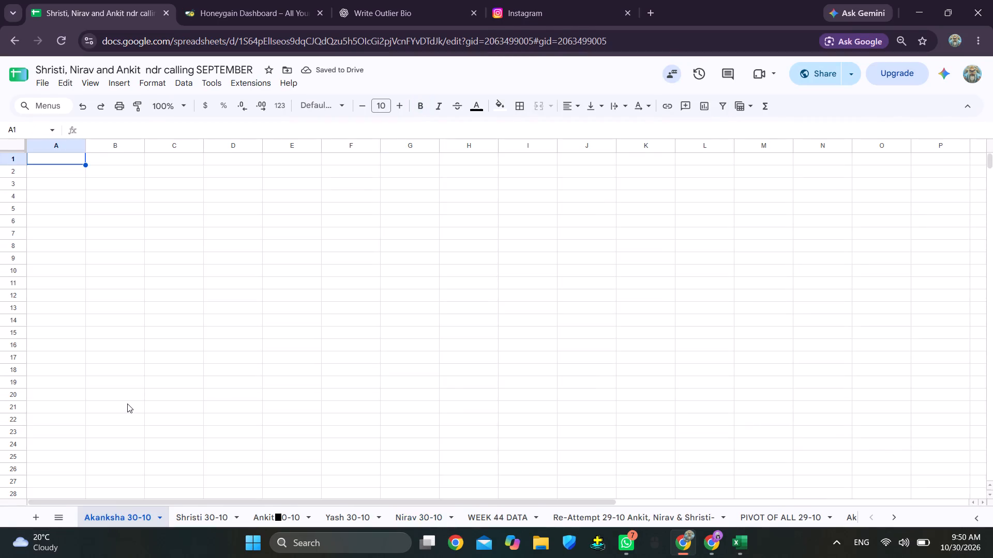
key("ctrl+v")
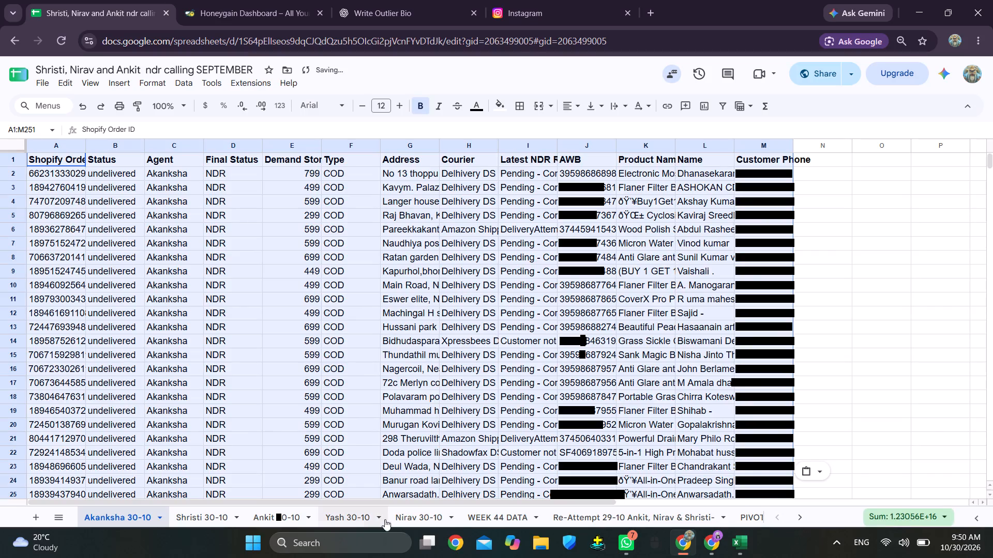
Filter the Nirav 30-10 sheet's Agent column to Shristi only and copy the filtered table into the Shristi 30-10 sheet from A1.
left_click(405, 518)
left_click(199, 159)
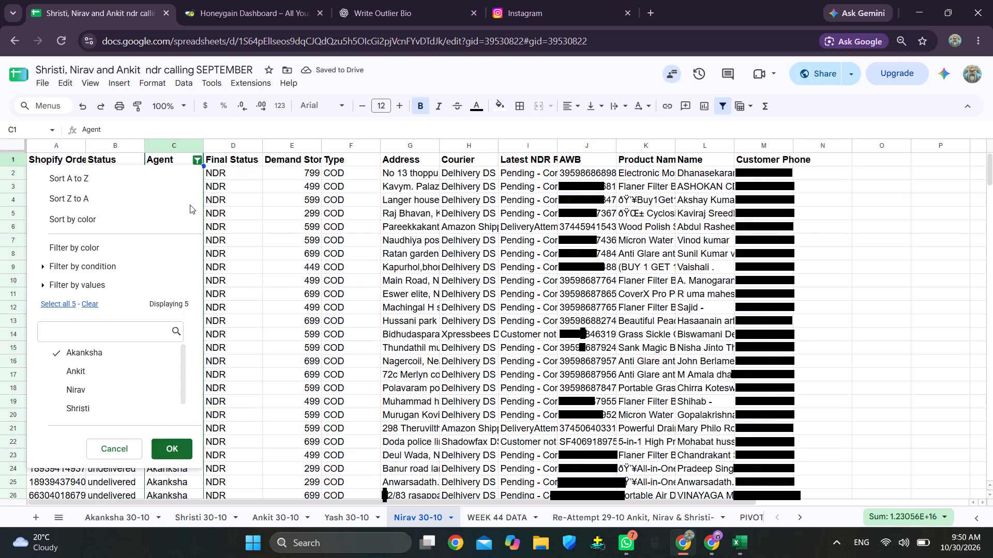
left_click(126, 354)
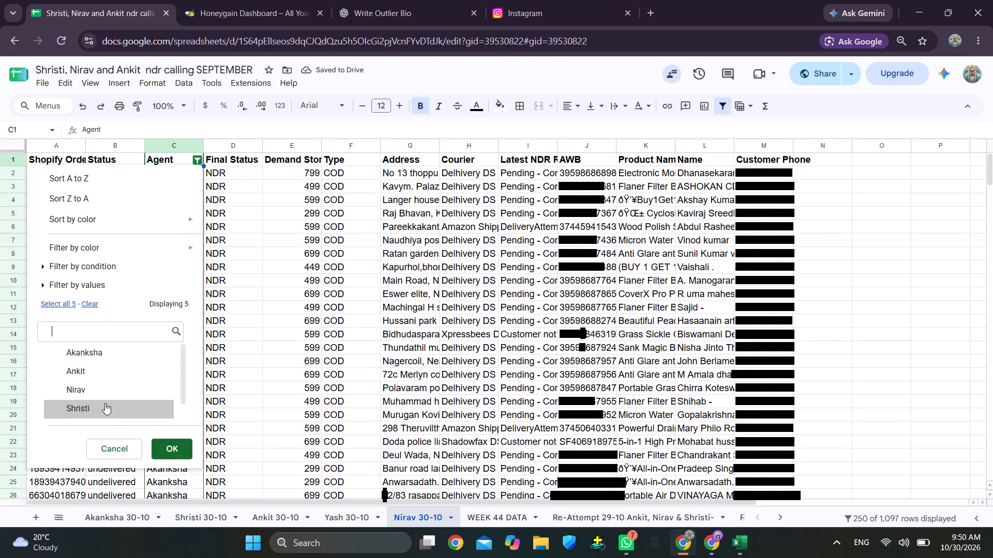
left_click(105, 404)
left_click(178, 446)
key("ctrl+a")
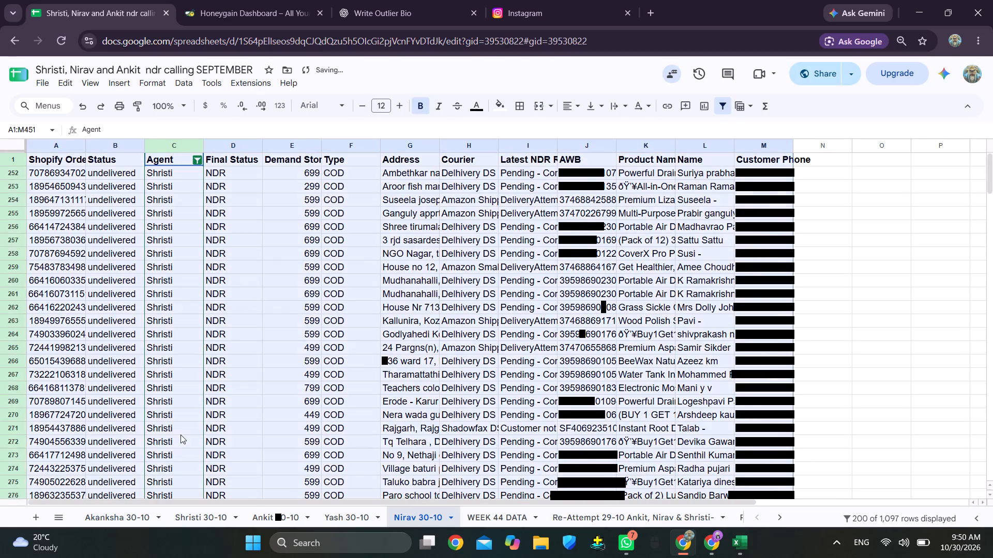
key("ctrl+c")
left_click(193, 521)
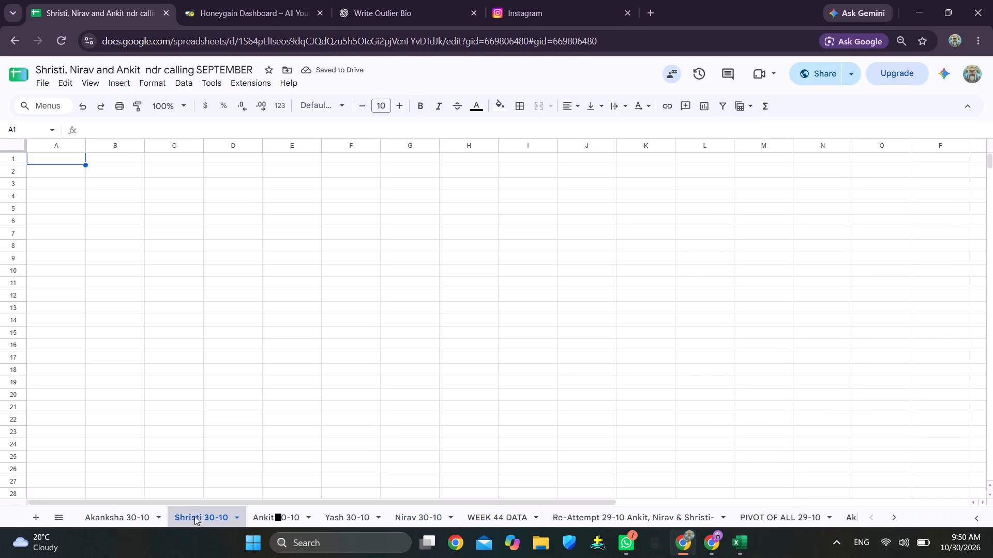
key("ctrl+v")
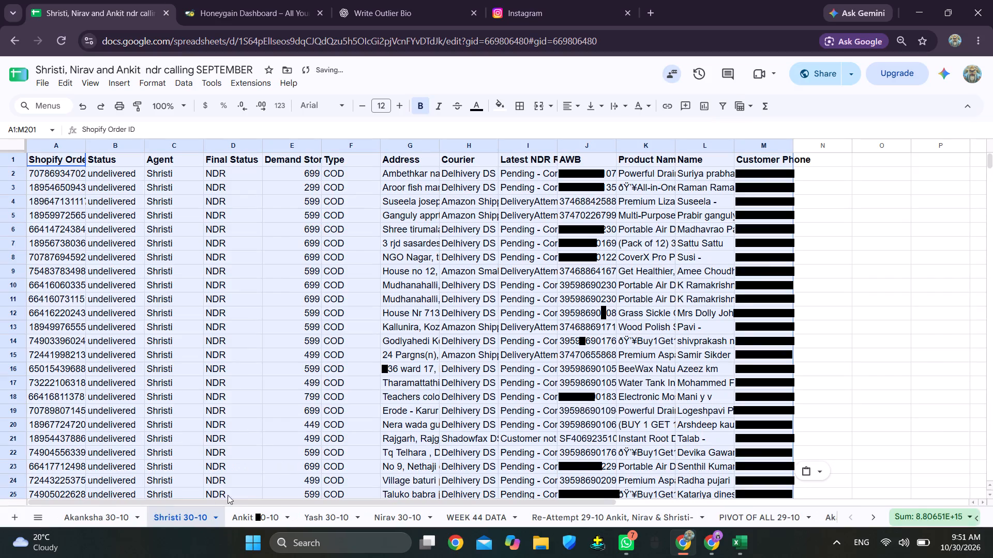
Filter the Nirav 30-10 sheet's Agent column to Ankit only and copy the filtered table into the Ankit 30-10 sheet from A1.
left_click(427, 522)
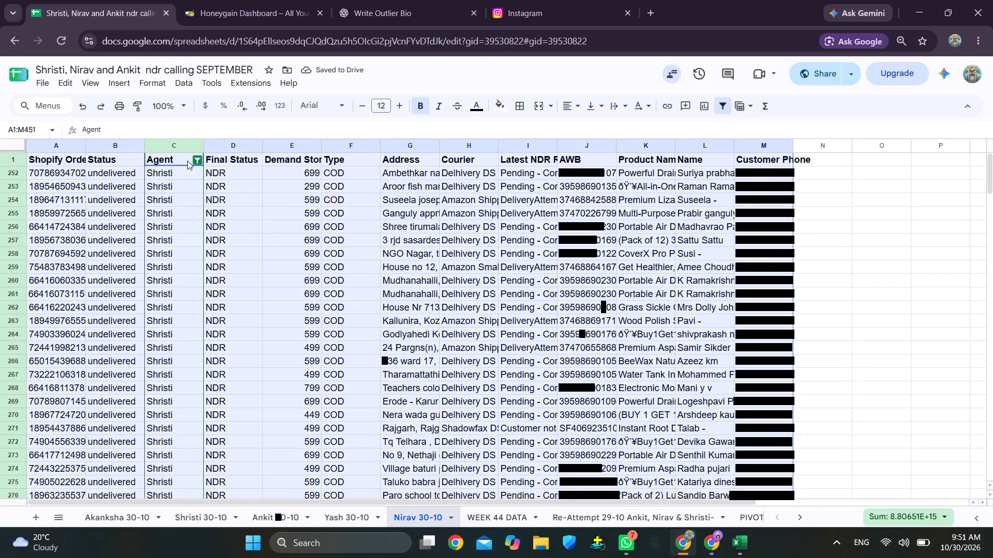
left_click(195, 157)
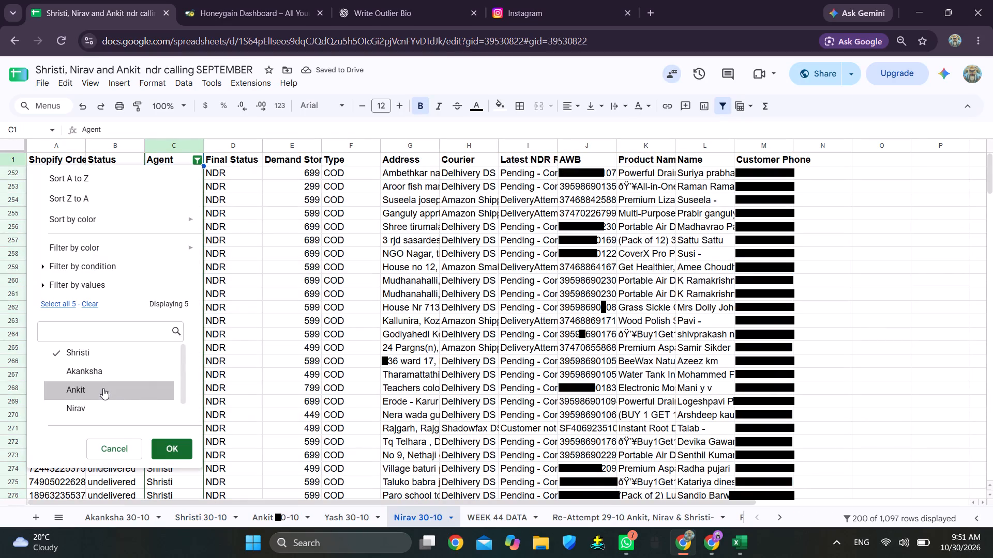
left_click(103, 388)
left_click(121, 353)
left_click(174, 449)
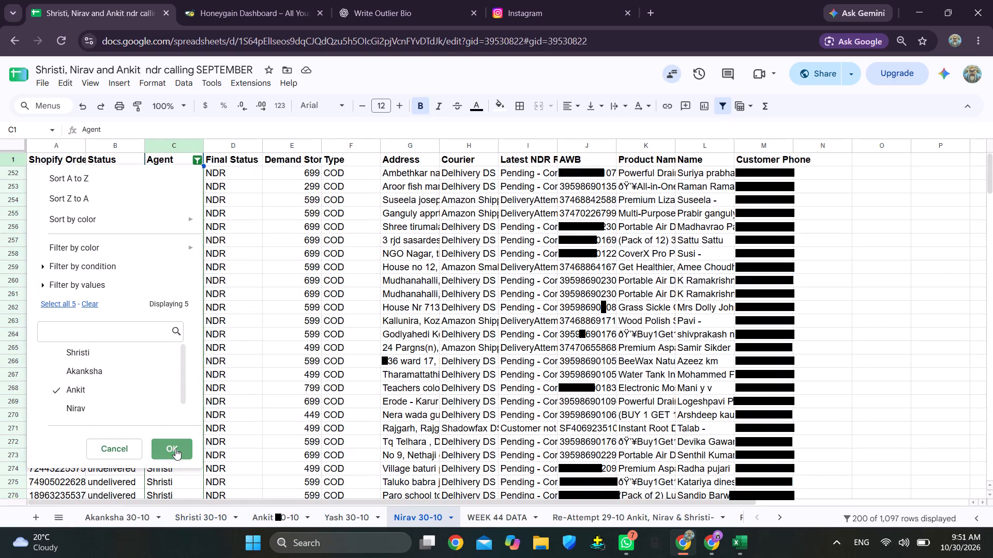
key("ctrl+a")
key("ctrl+c")
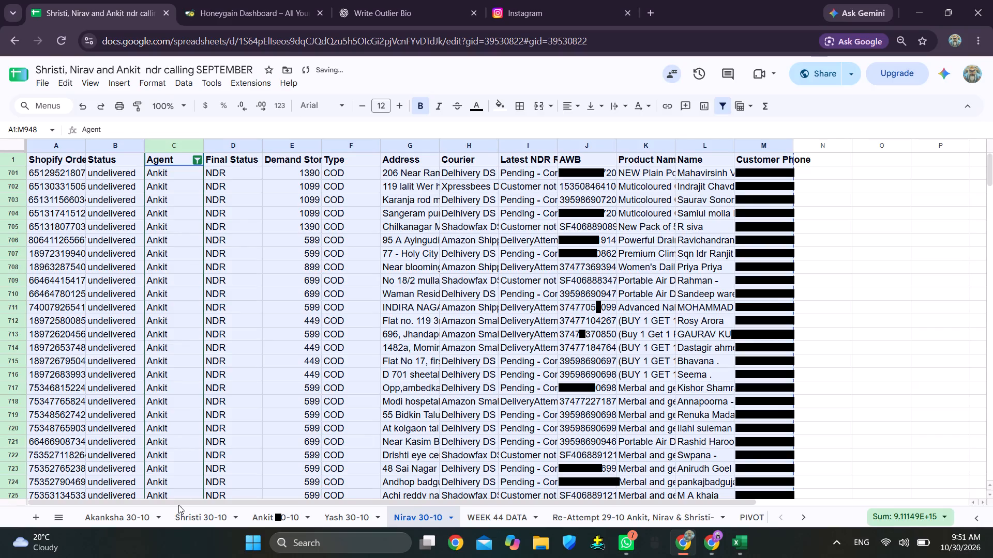
left_click(272, 517)
key("ctrl+v")
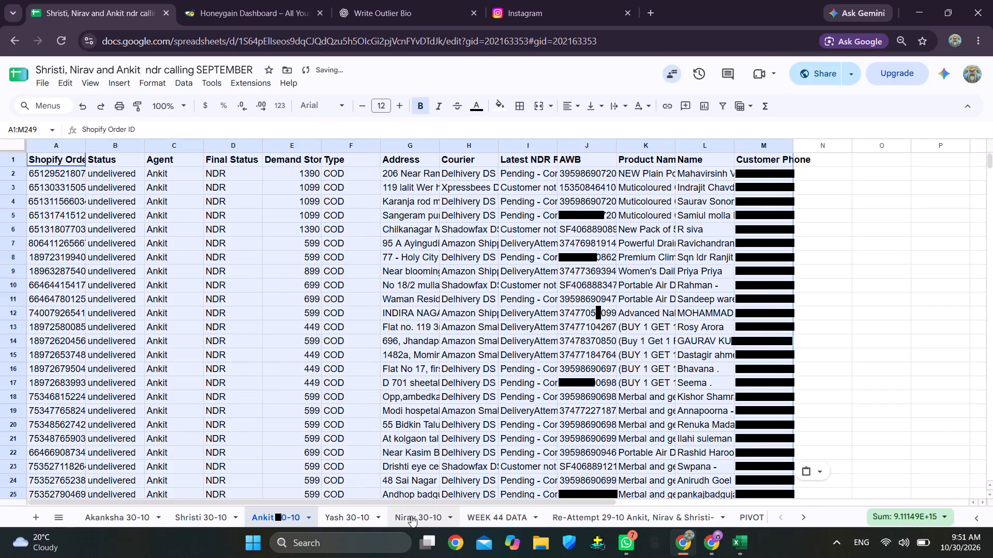
Filter the Nirav 30-10 sheet's Agent column to Yash only and copy the filtered table into the Yash 30-10 sheet from A1.
left_click(411, 516)
left_click(199, 162)
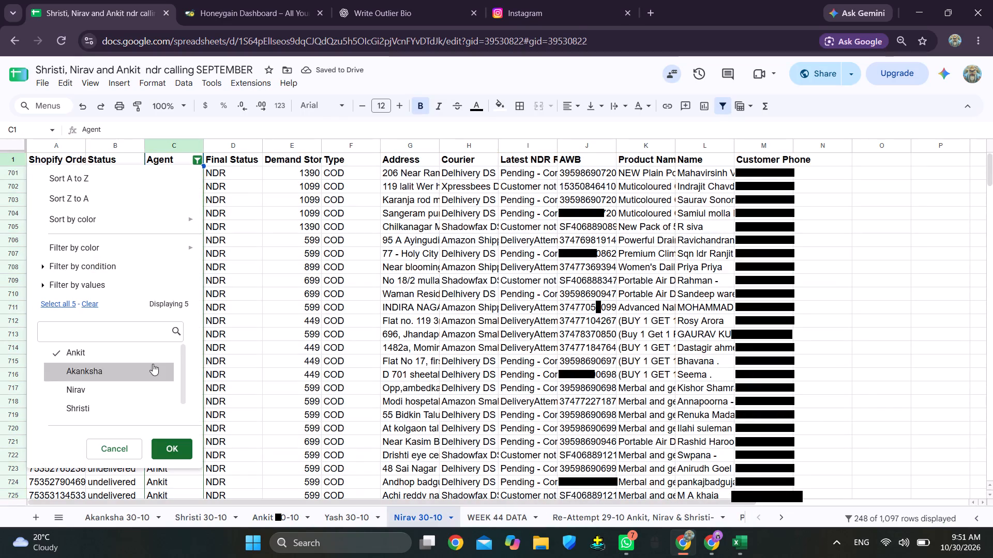
left_click(151, 354)
scroll(152, 371, "down", 3)
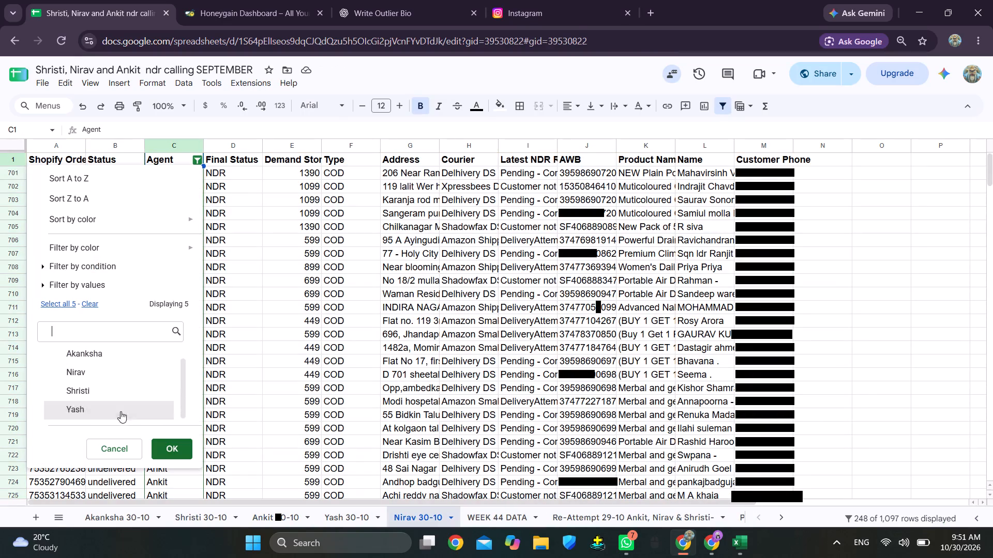
left_click(120, 411)
left_click(176, 448)
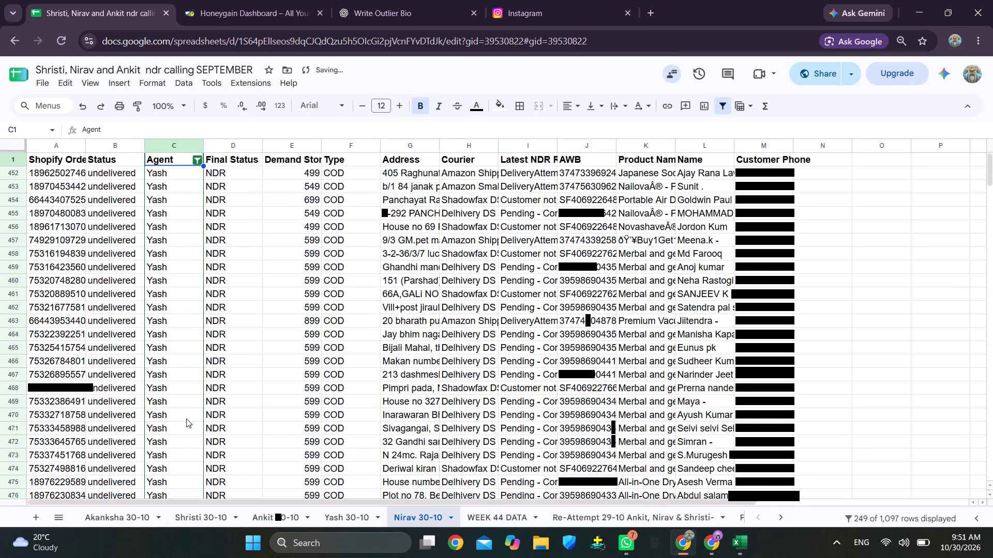
key("ctrl+a")
key("ctrl+c")
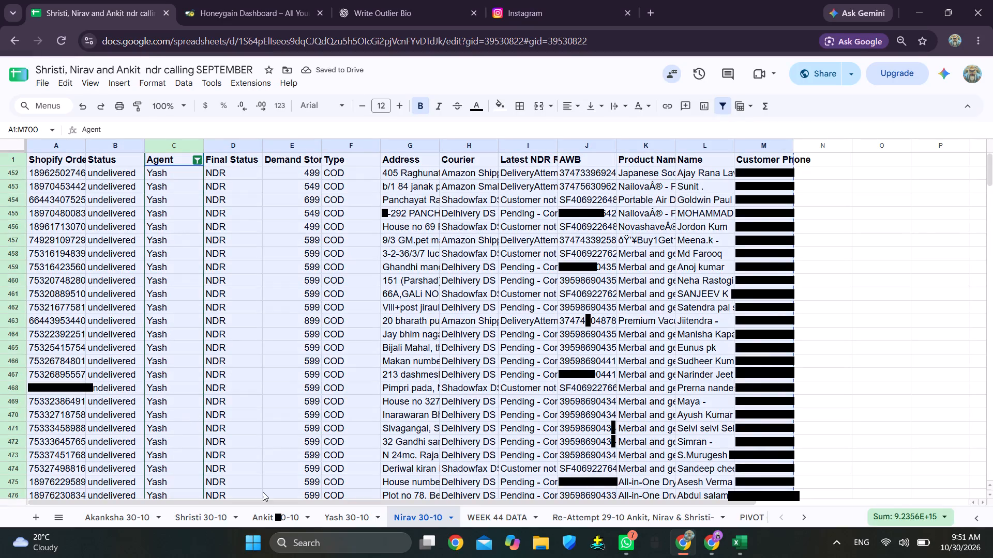
left_click(349, 517)
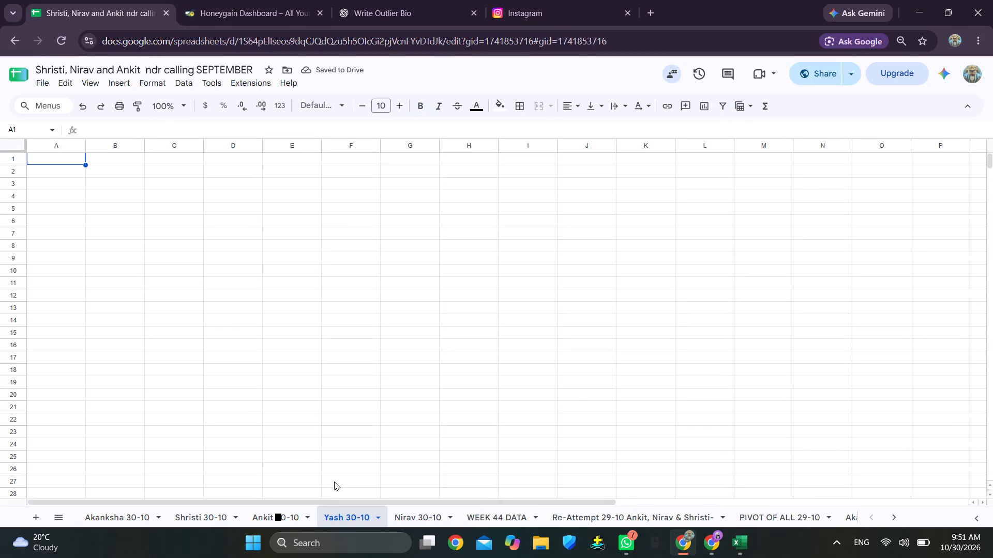
key("ctrl+v")
Filter the Nirav 30-10 sheet's Agent column to Nirav only and copy the filtered table with its headers.
left_click(407, 518)
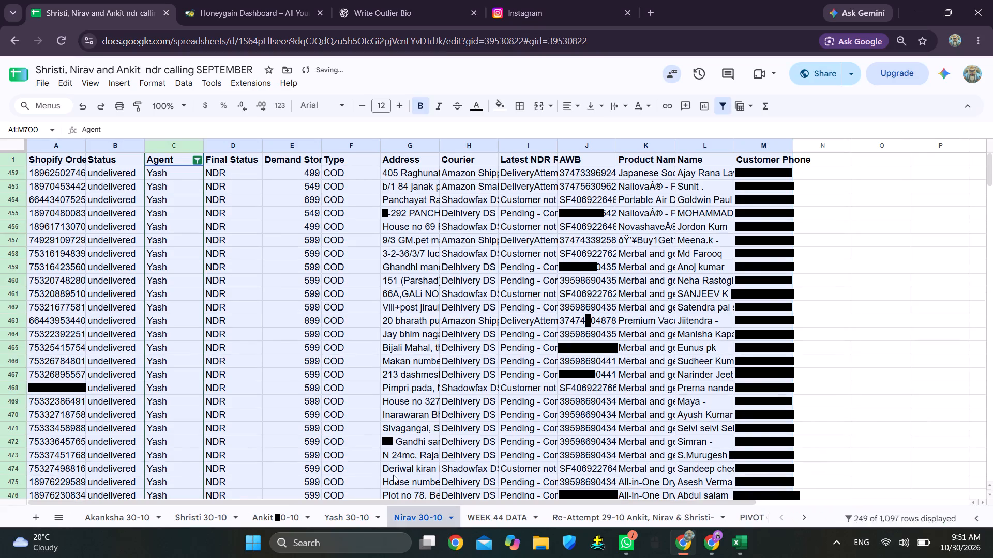
left_click(198, 159)
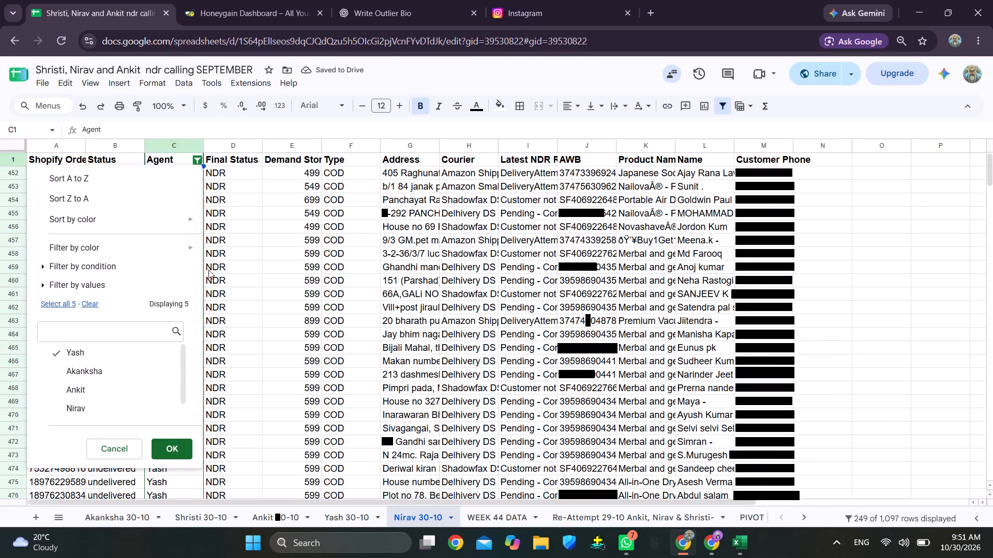
left_click(110, 405)
left_click(132, 353)
scroll(116, 343, "down", 5)
scroll(124, 364, "up", 1)
scroll(126, 366, "down", 1)
scroll(127, 368, "up", 1)
scroll(128, 374, "down", 1)
scroll(128, 375, "up", 1)
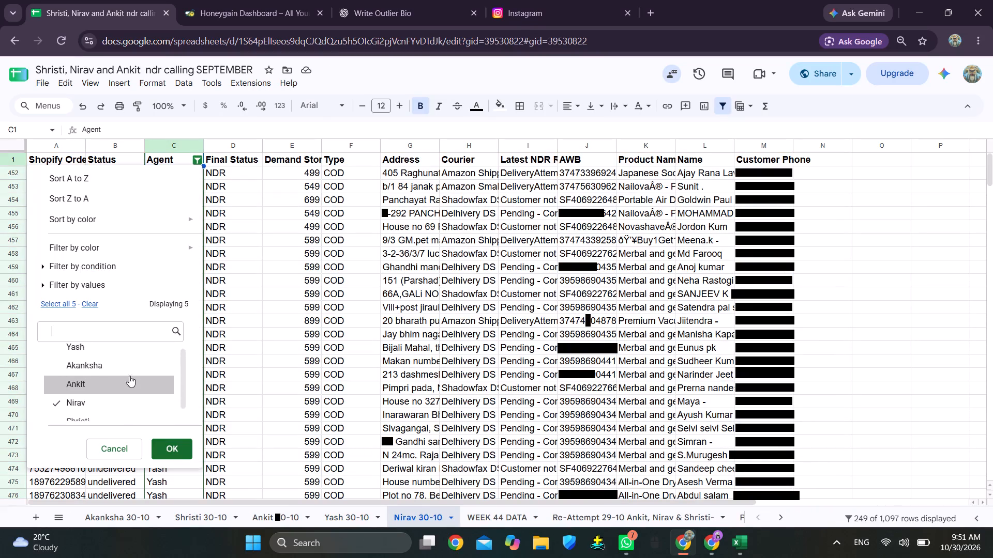
scroll(133, 379, "down", 3)
left_click(177, 454)
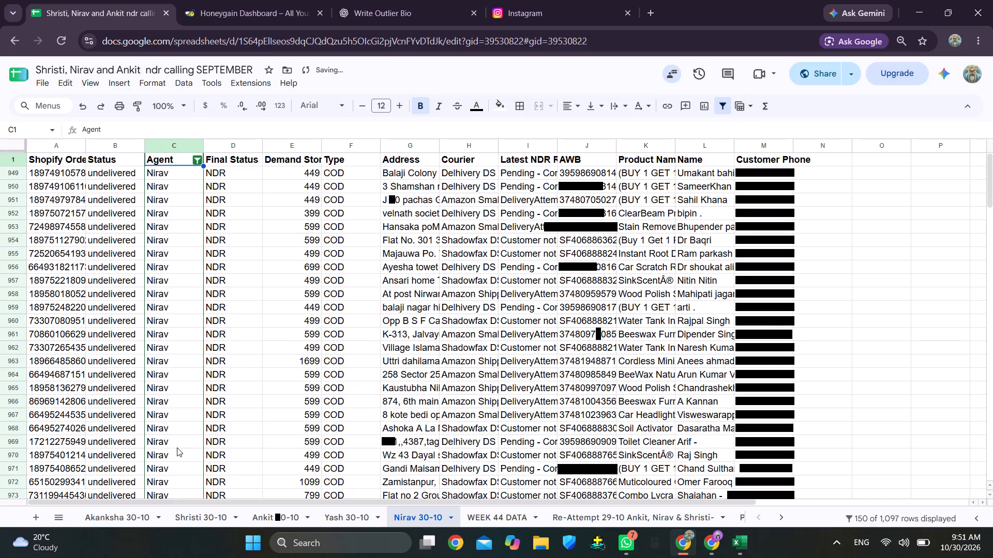
key("ctrl+a")
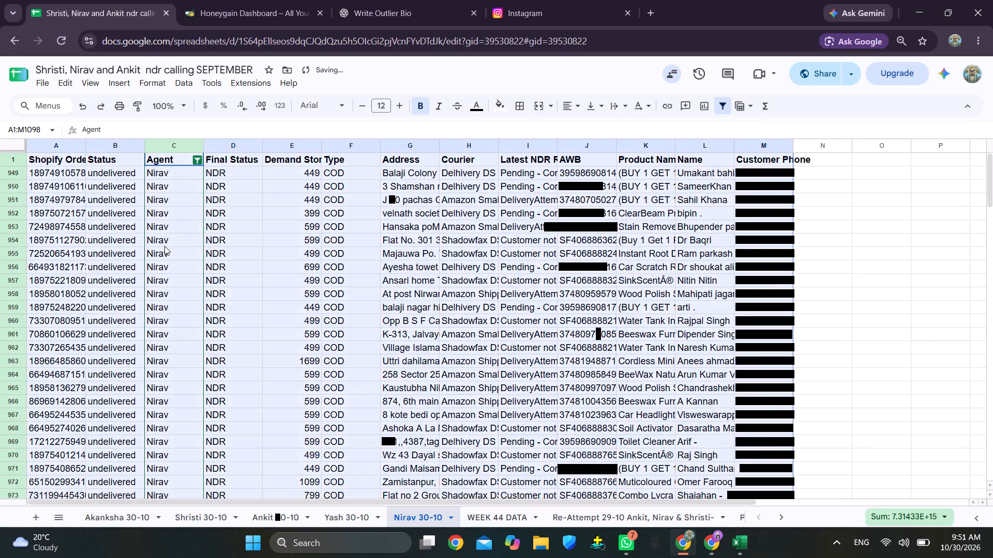
key("ctrl+c")
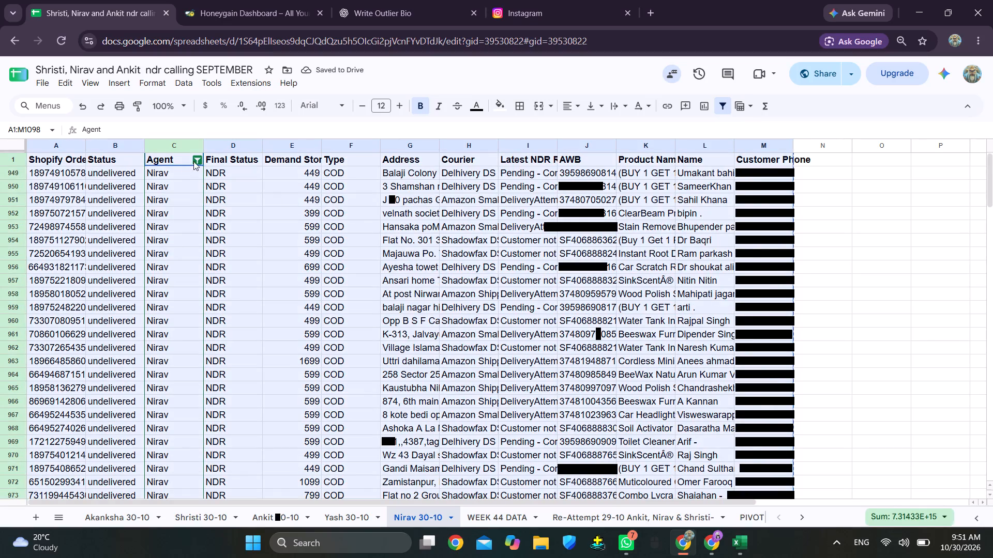
Replace the full table in the Nirav 30-10 sheet with only the copied Nirav rows from A1, clearing and removing the filter.
left_click(199, 159)
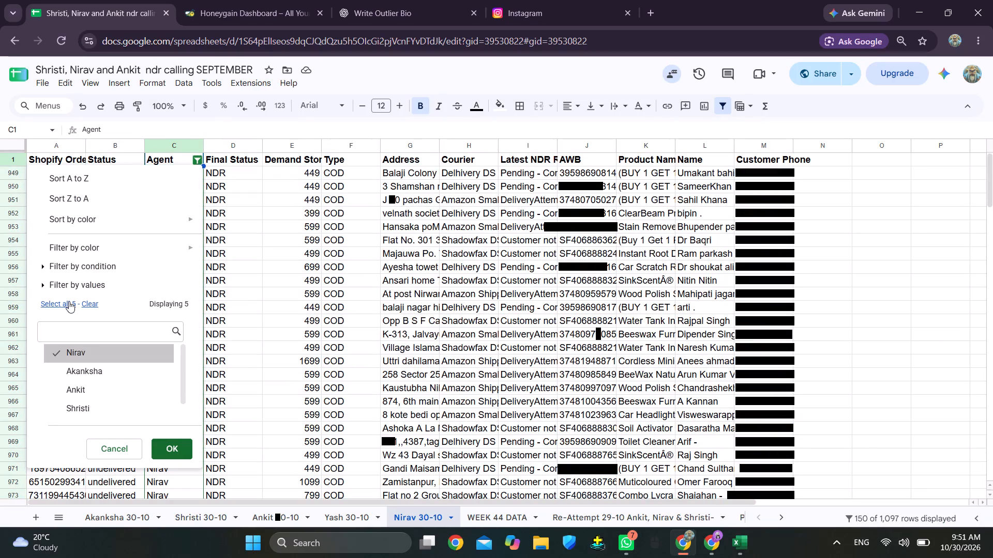
left_click(68, 302)
left_click(165, 448)
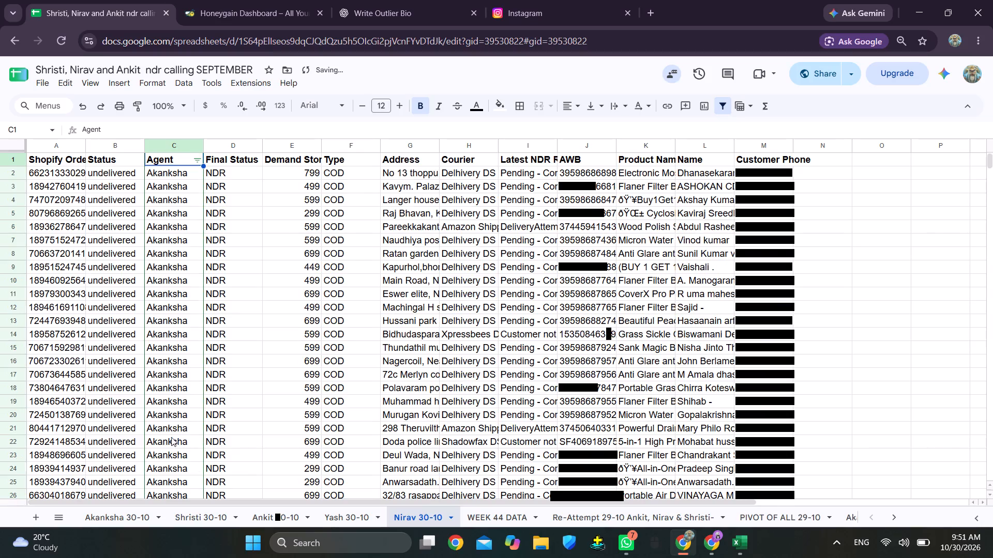
key("ctrl+a")
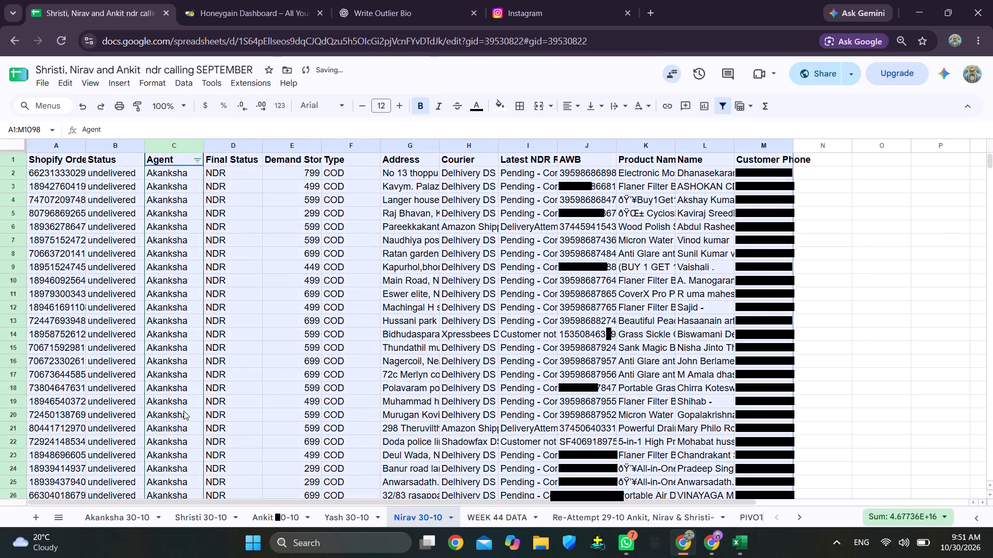
key("Delete")
right_click(171, 147)
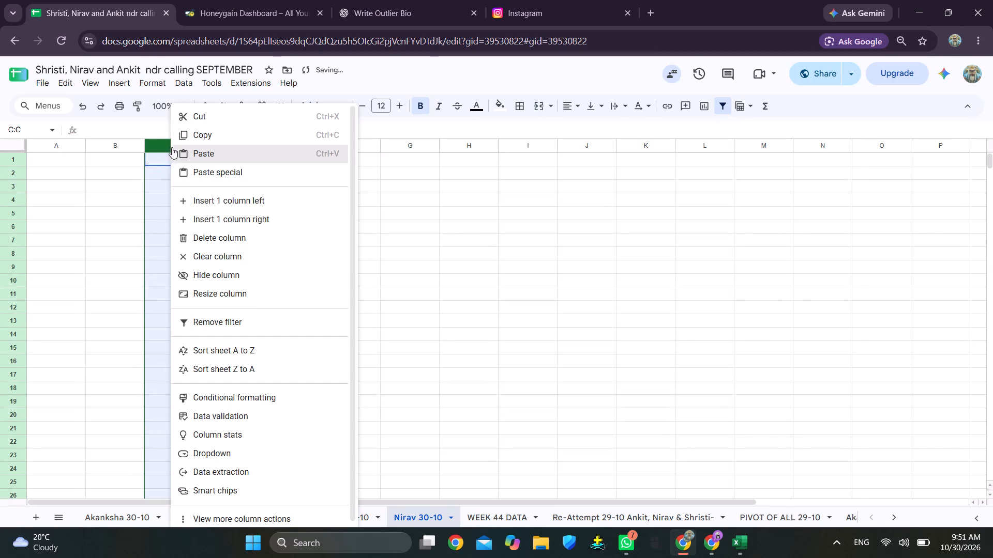
left_click(224, 321)
left_click(58, 157)
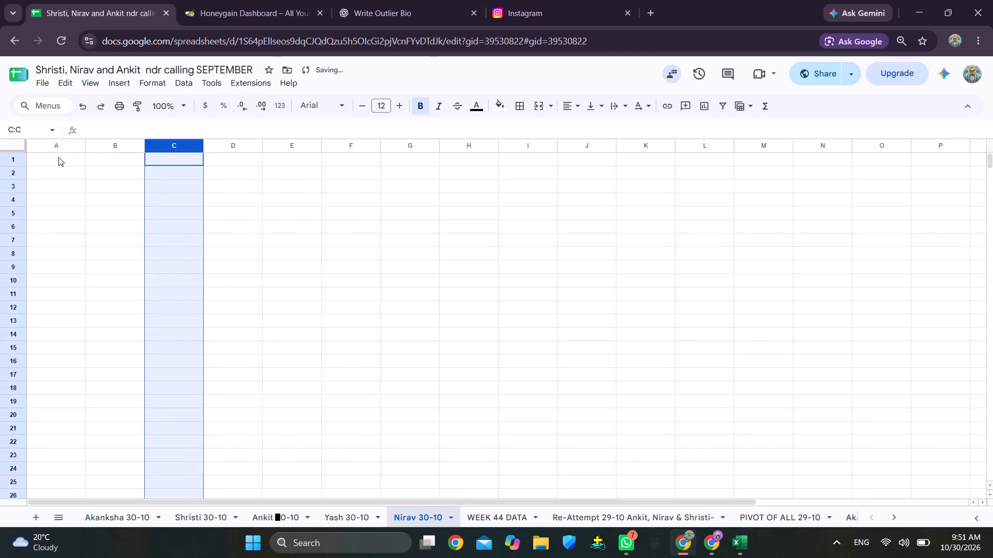
key("ctrl+v")
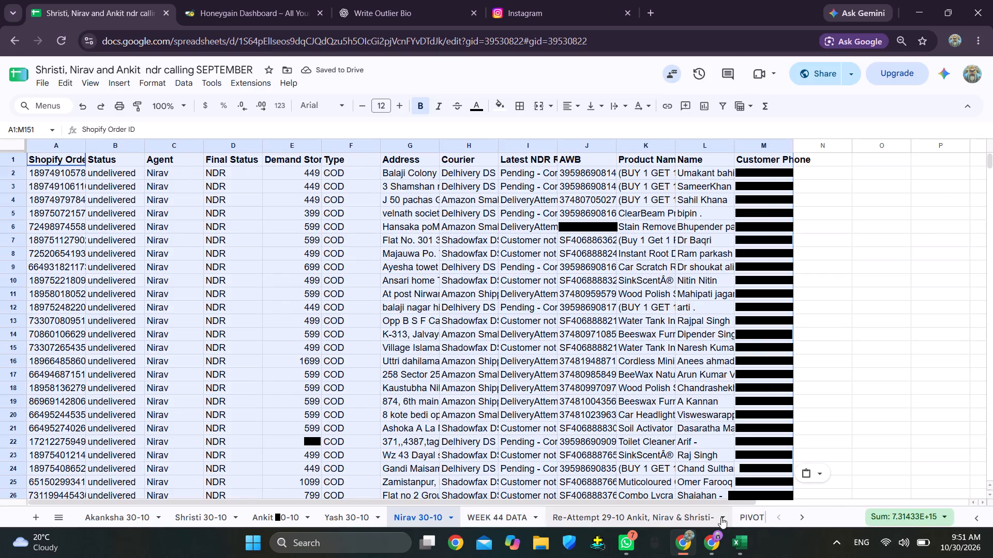
Copy the Remarks and COMMENTS headers with their first row (N1:O2) from PIVOT OF ALL 29-10 into the Nirav 30-10 sheet at N1.
left_click(746, 516)
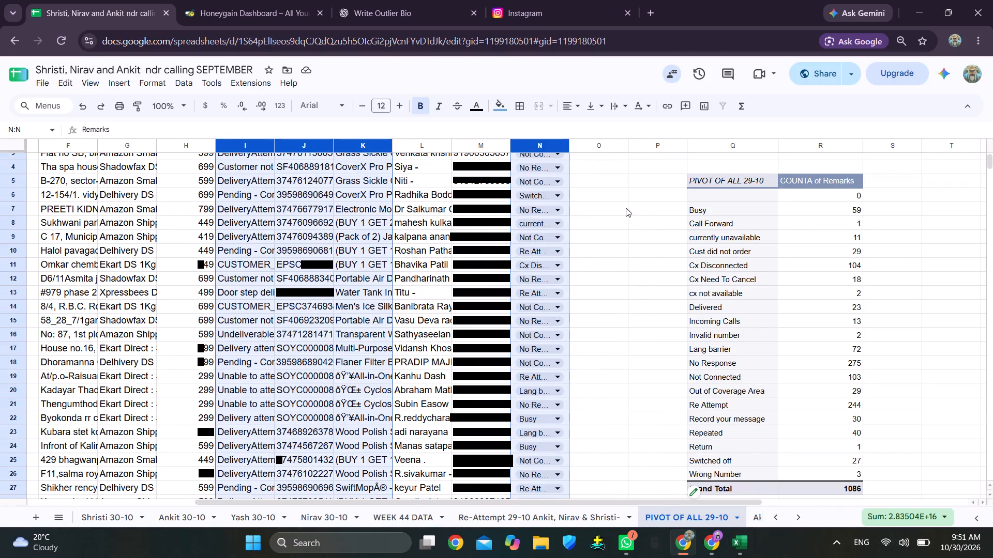
scroll(639, 207, "up", 14)
left_click_drag(540, 162, 568, 182)
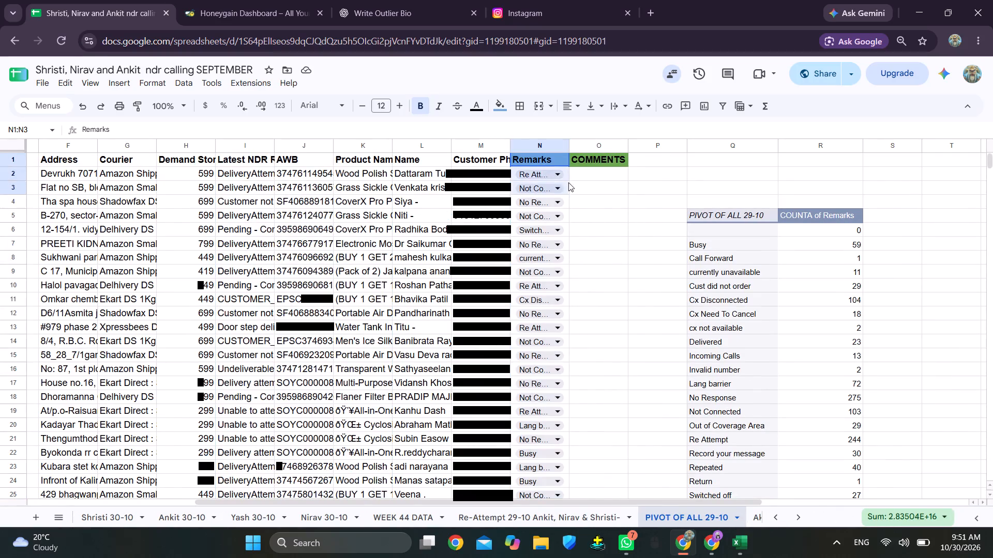
left_click_drag(568, 182, 585, 177)
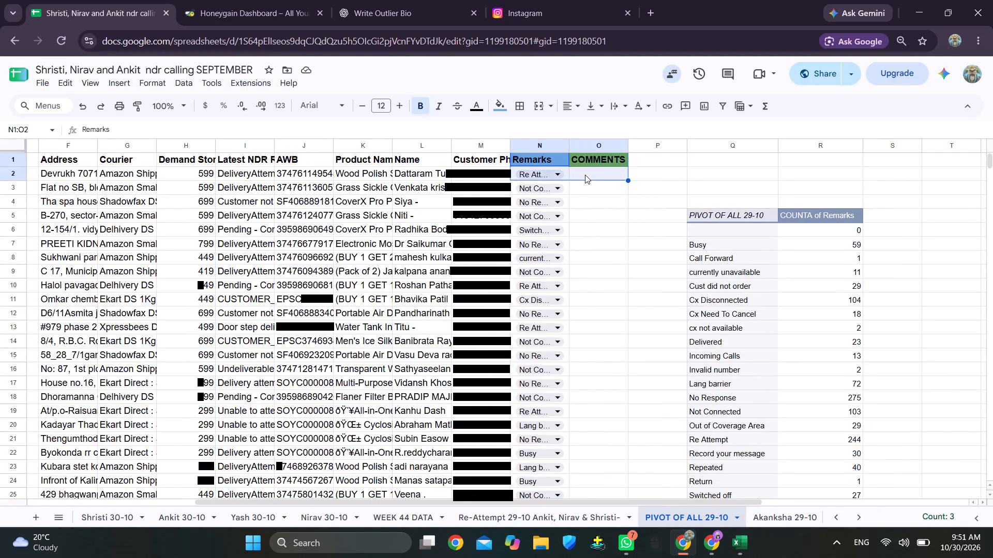
key("ctrl+c")
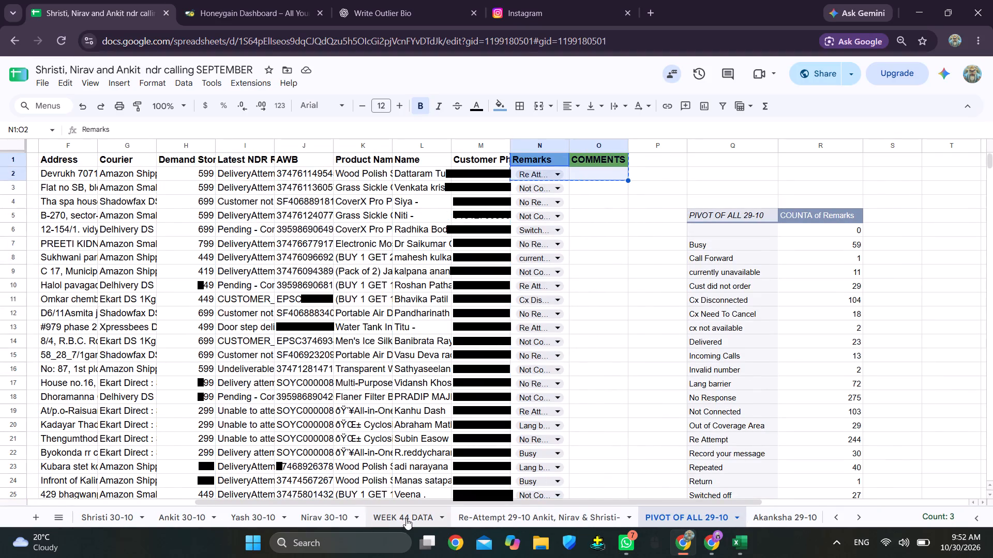
left_click(324, 519)
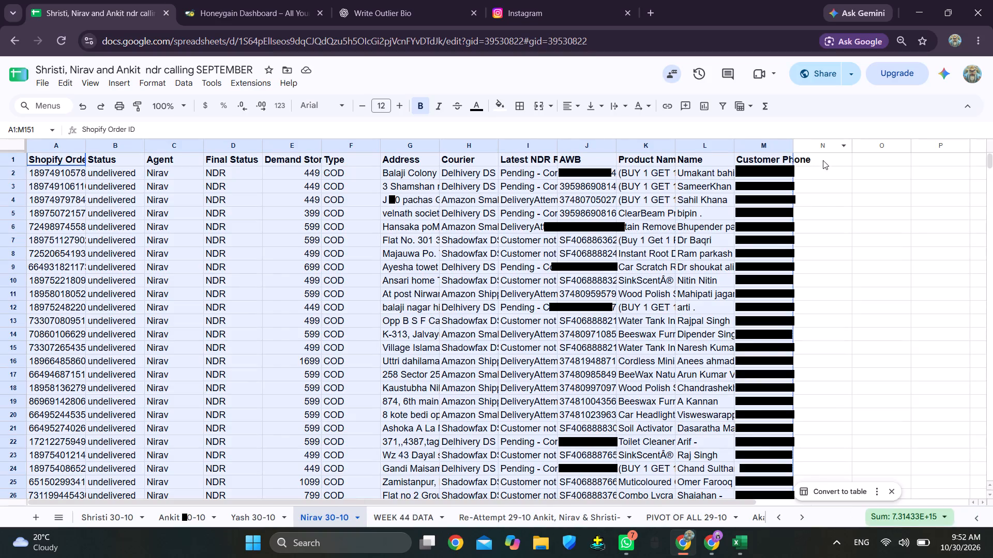
left_click(823, 160)
key("ctrl+v")
Clear the Remarks value in cell N2 of the Nirav 30-10 sheet, keeping its dropdown.
left_click(833, 174)
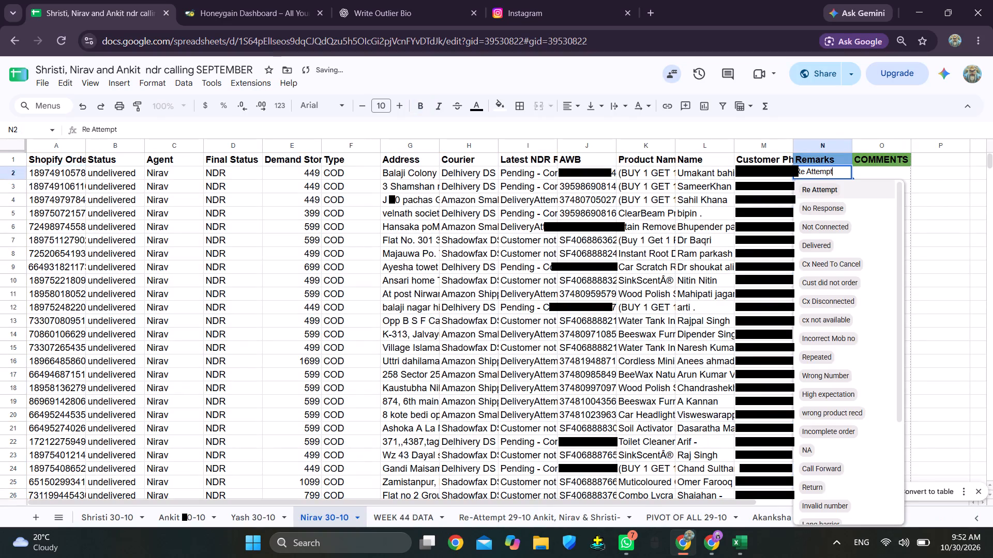
key("BackSpace")
key("BackSpace")
key("BackSpace")
key("BackSpace")
key("BackSpace")
key("BackSpace")
key("BackSpace")
key("BackSpace")
key("BackSpace")
key("BackSpace")
key("BackSpace")
key("BackSpace")
key("BackSpace")
key("BackSpace")
key("BackSpace")
key("BackSpace")
key("BackSpace")
key("BackSpace")
key("BackSpace")
key("BackSpace")
left_click(868, 172)
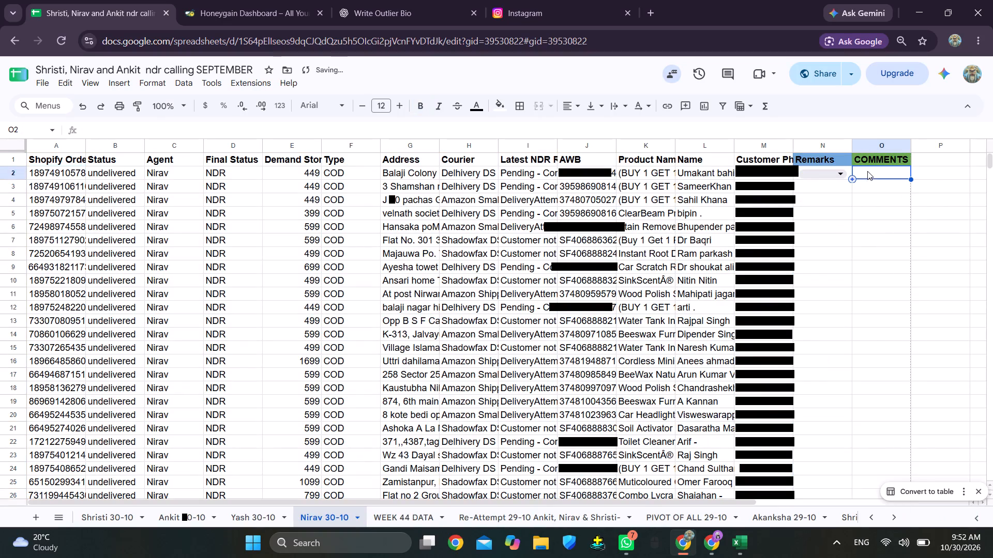
Copy the Remarks and COMMENTS block N1:O2 from the Nirav 30-10 sheet into the Yash 30-10 sheet at N1.
left_click_drag(814, 159, 853, 172)
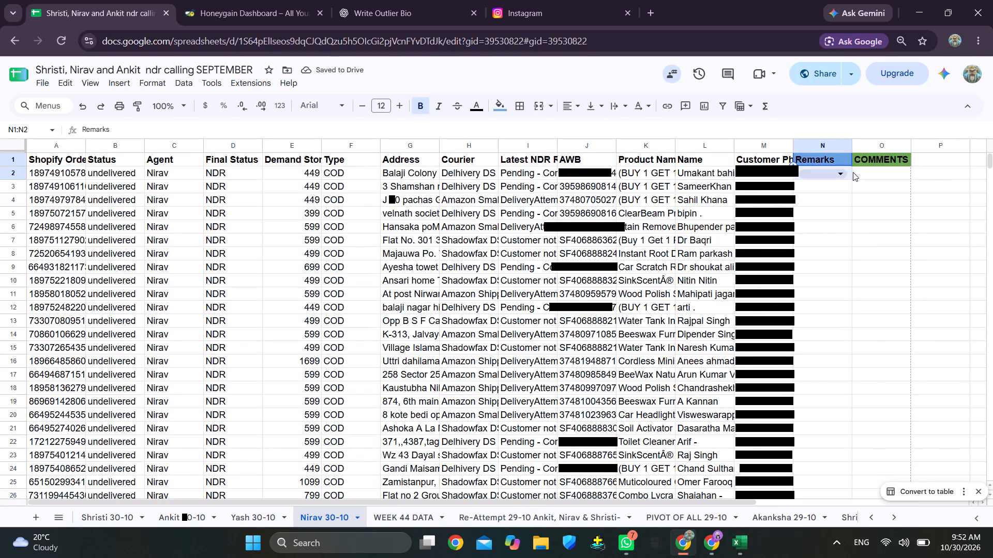
left_click_drag(853, 172, 856, 173)
key("ctrl+c")
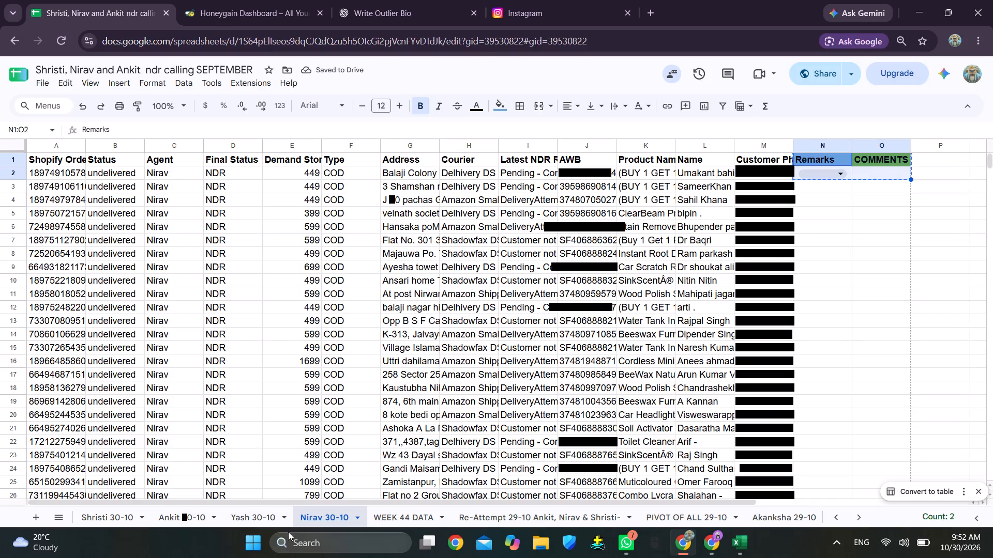
left_click(267, 521)
left_click(818, 156)
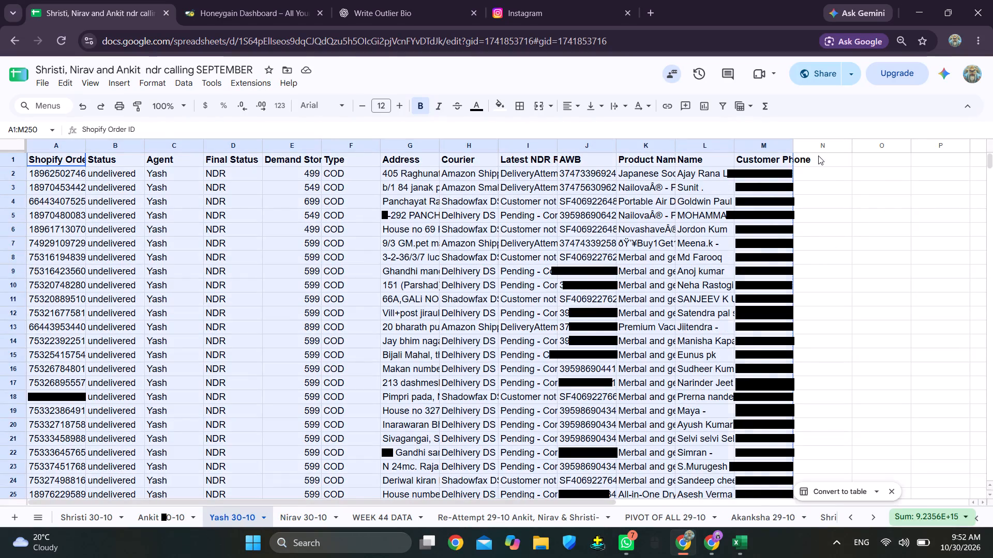
key("ctrl+v")
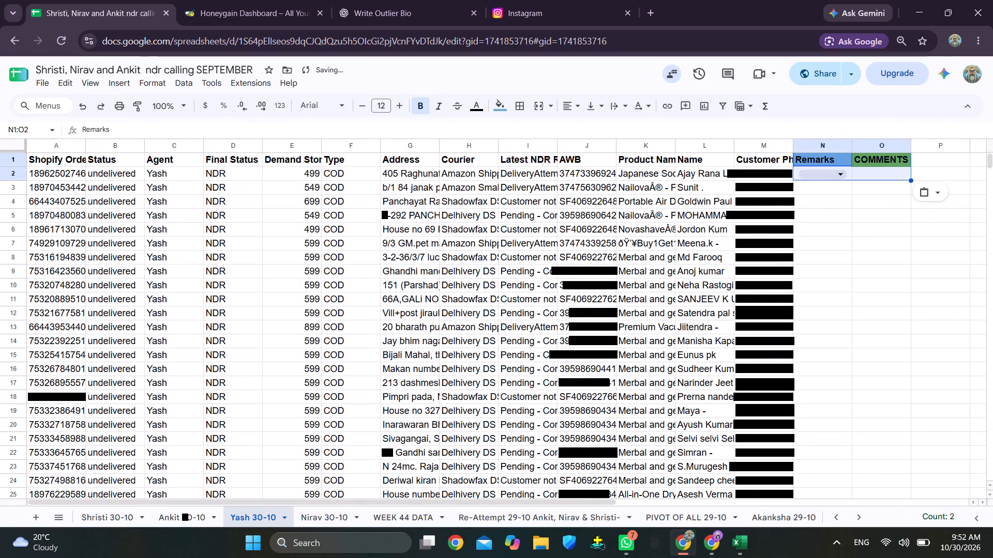
Fill the empty Remarks dropdown in the Yash 30-10 sheet from N2 down to the last data row, N250.
left_click(869, 182)
left_click(871, 174)
key("Left")
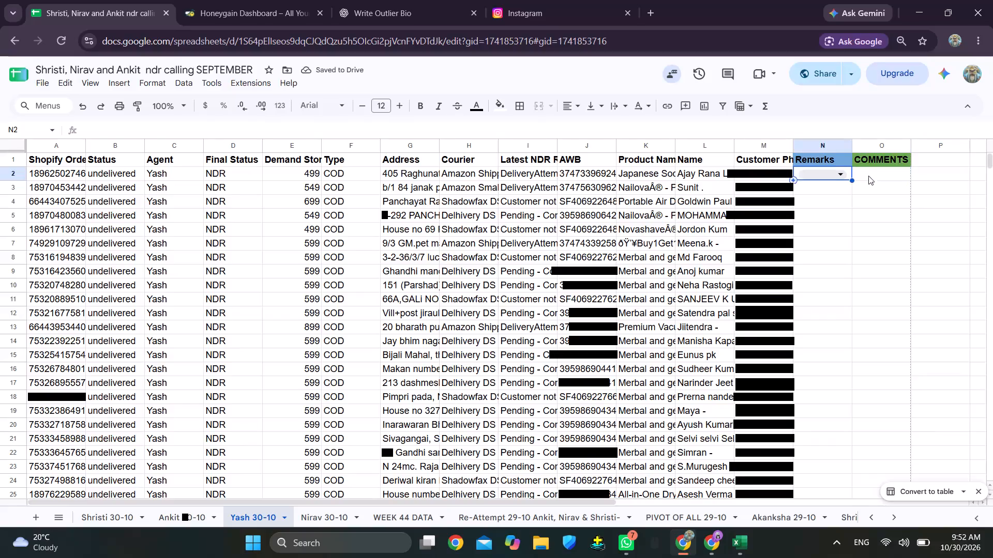
left_click_drag(851, 180, 848, 545)
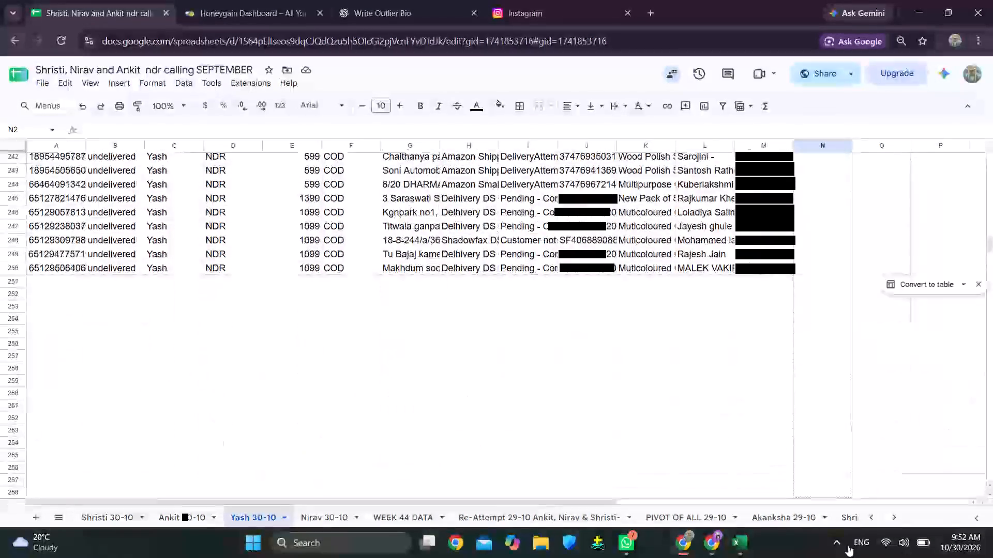
left_click_drag(848, 545, 806, 160)
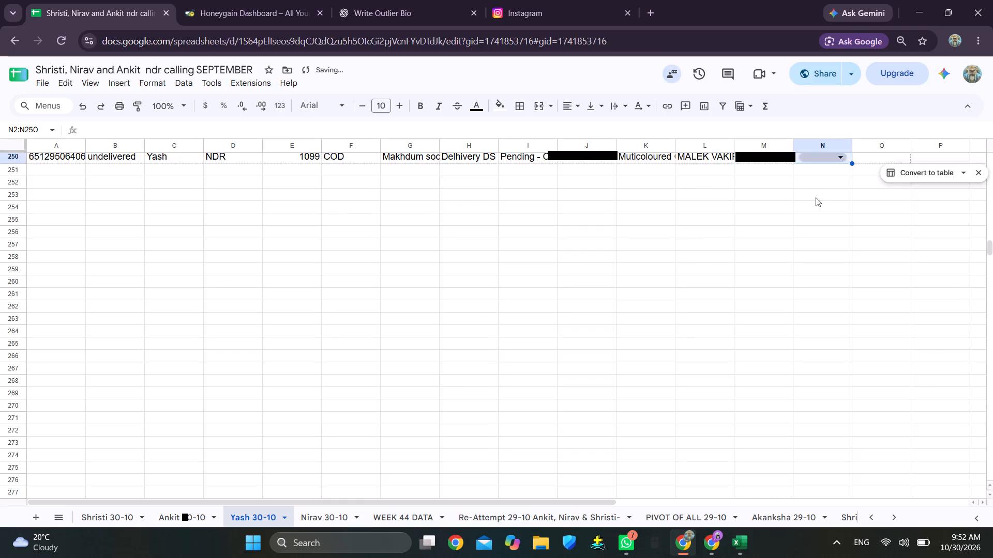
scroll(851, 232, "up", 3)
scroll(861, 235, "down", 1)
scroll(864, 235, "up", 1)
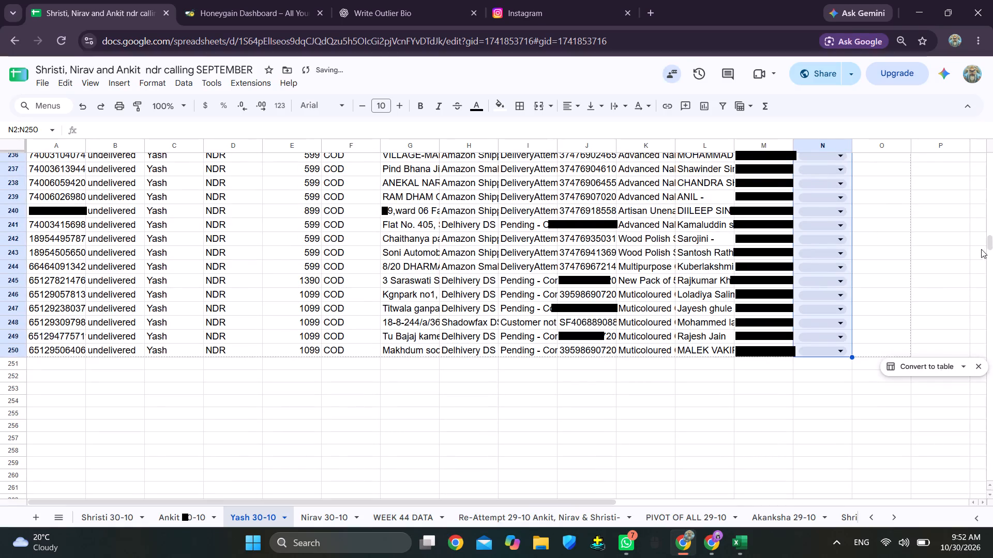
left_click_drag(989, 243, 990, 82)
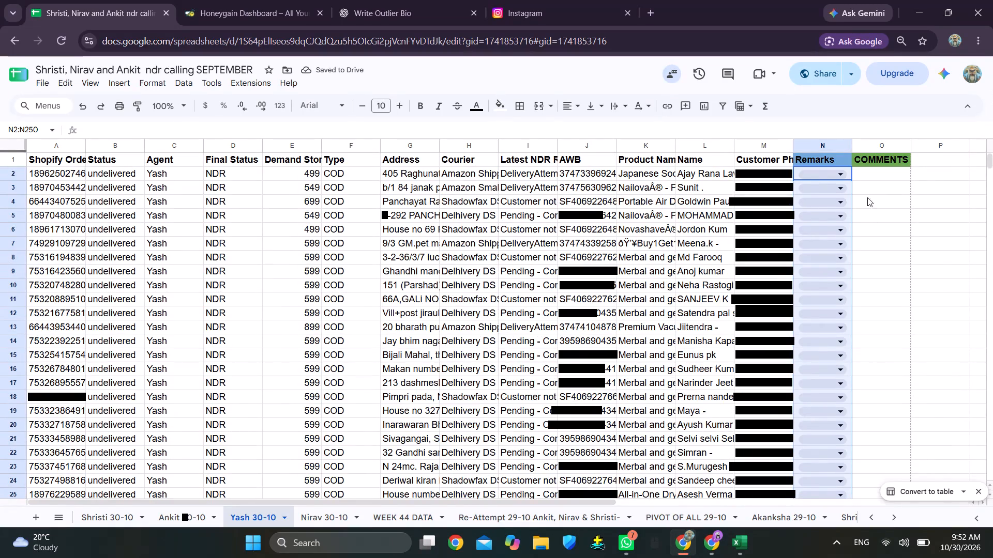
Copy the whole Remarks and COMMENTS columns (N:O) from the Yash 30-10 sheet into the Akanksha 30-10 sheet from N1.
left_click_drag(820, 146, 867, 147)
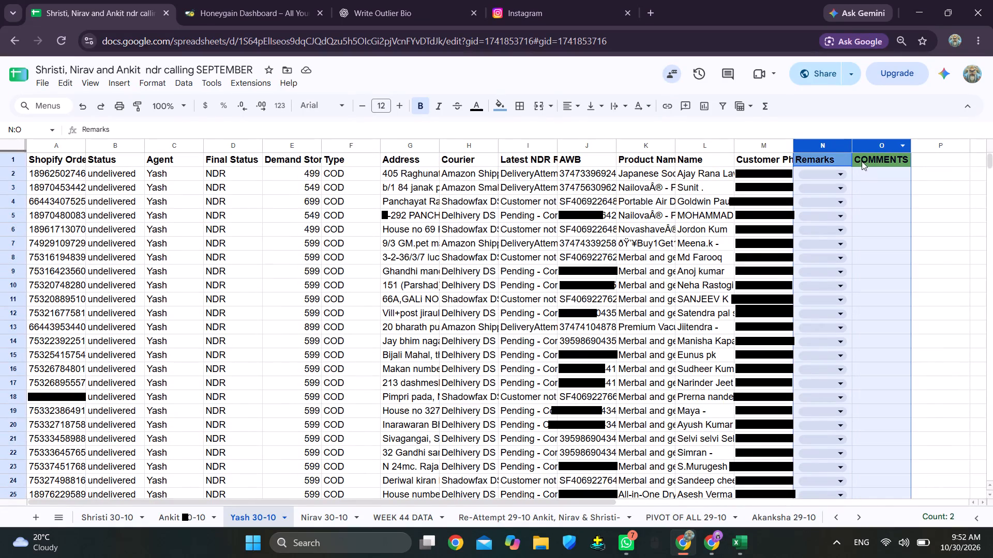
key("ctrl+c")
scroll(112, 518, "right", 4)
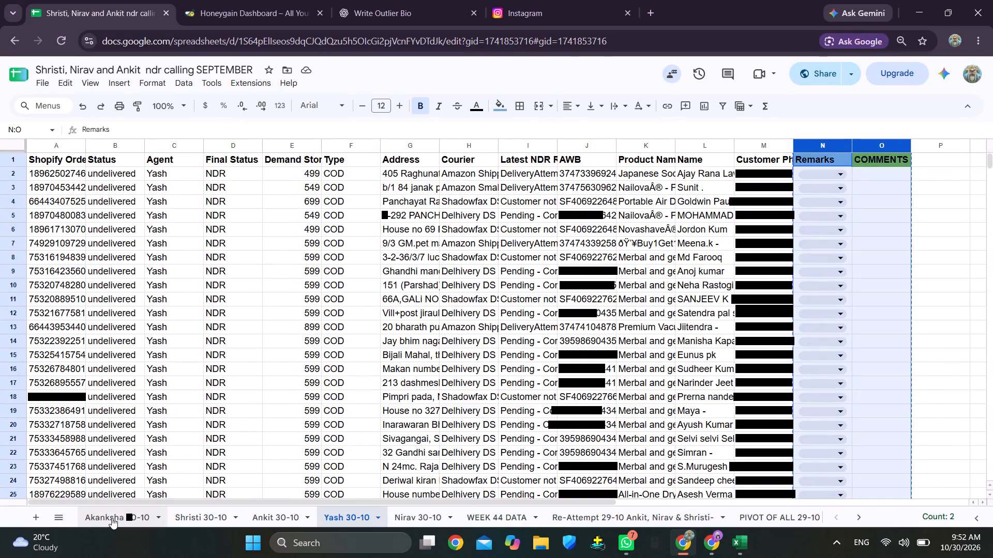
left_click(108, 519)
left_click(826, 160)
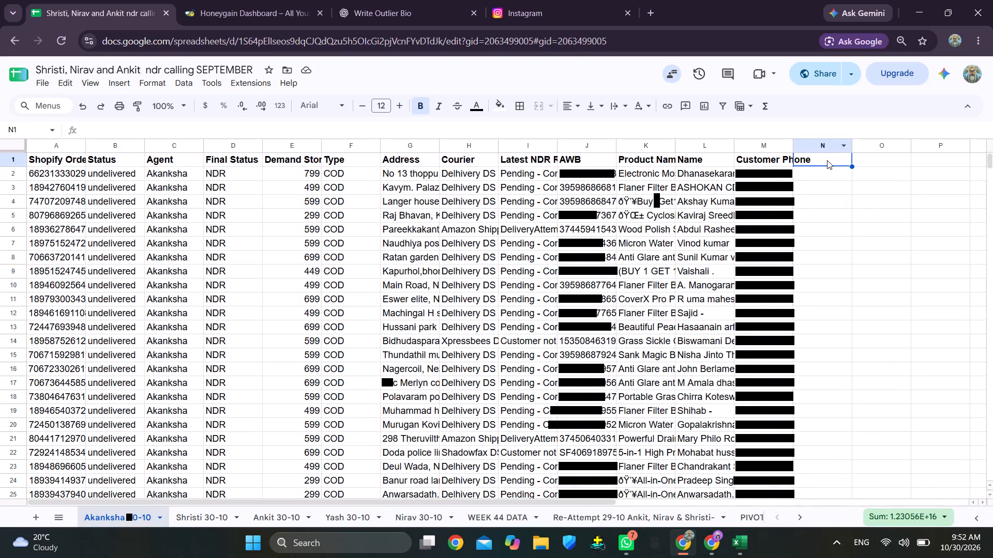
key("ctrl+v")
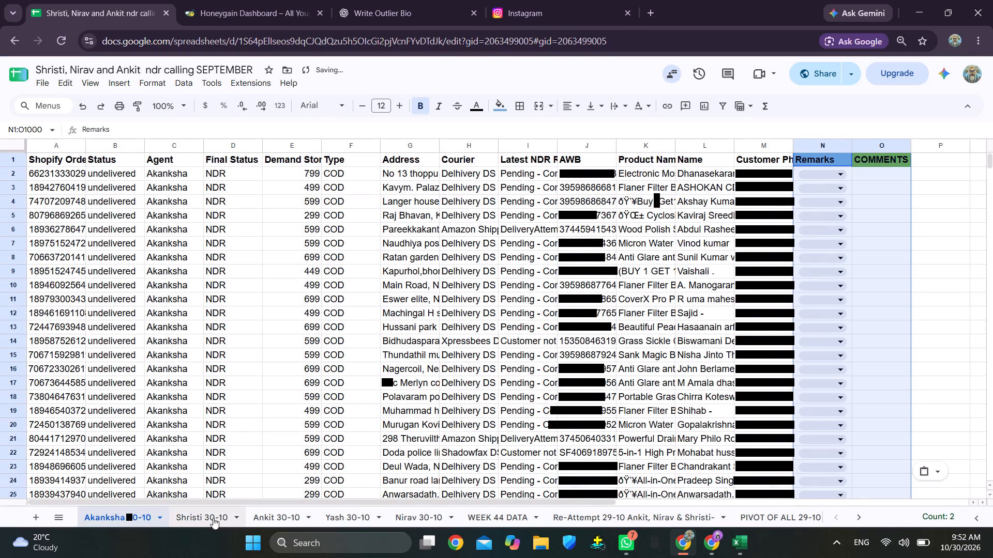
Paste the copied Remarks and COMMENTS columns from N1 into the Shristi 30-10, Ankit 30-10 and Nirav 30-10 sheets.
left_click(212, 519)
left_click(839, 160)
key("ctrl+v")
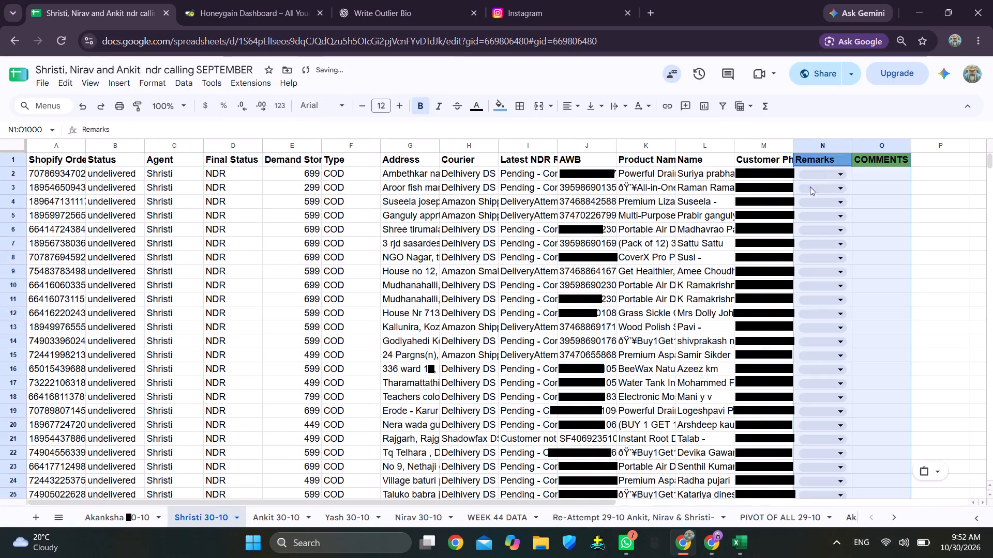
left_click(276, 517)
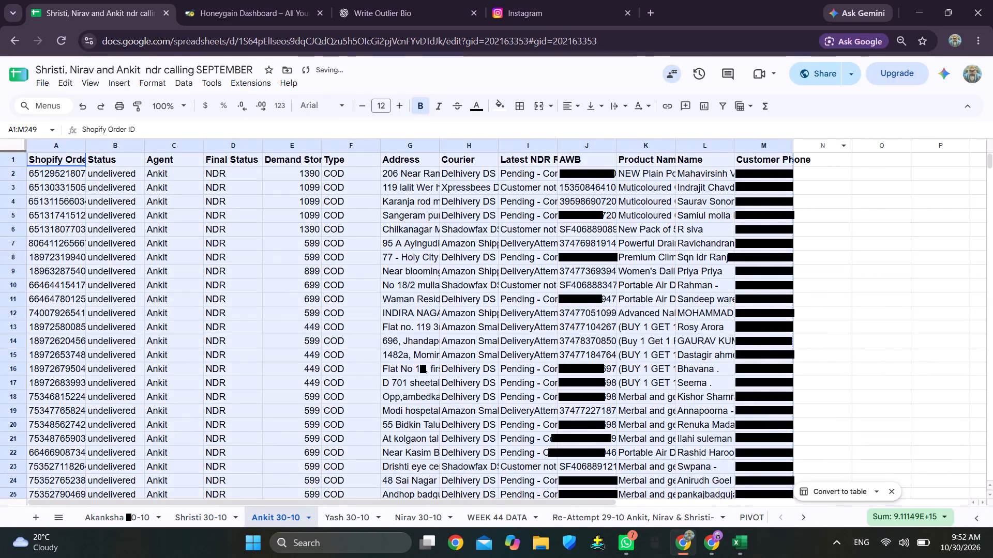
left_click(829, 162)
key("ctrl+v")
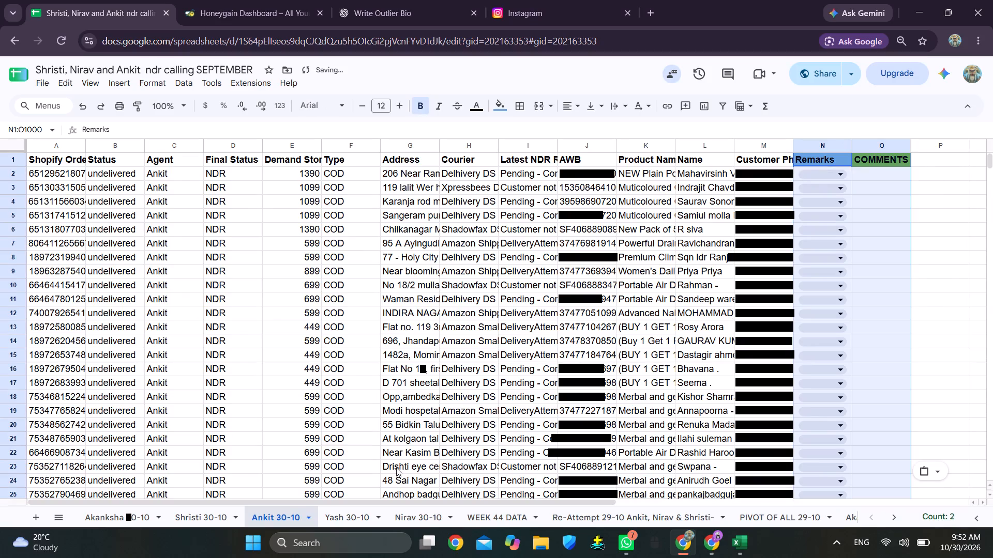
left_click(352, 522)
left_click(417, 519)
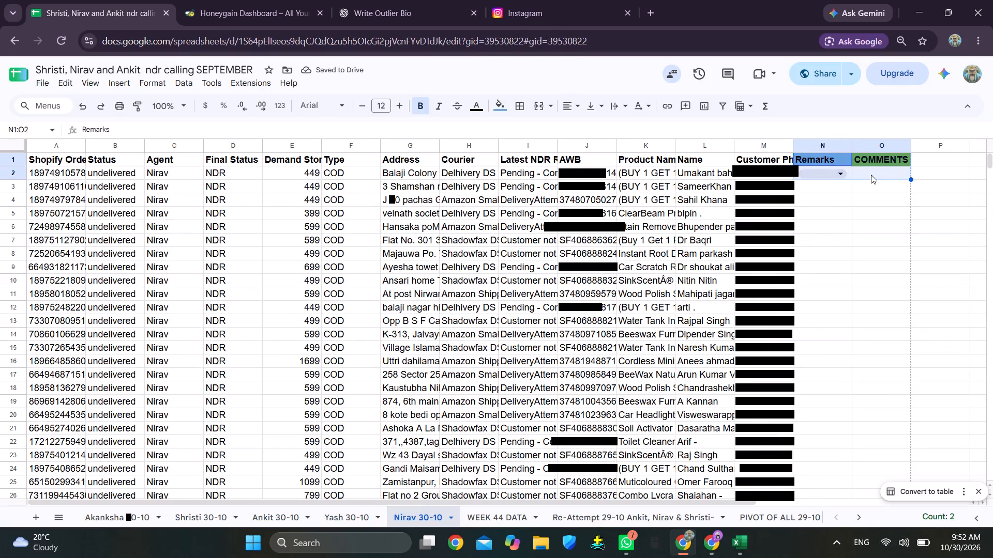
left_click(821, 157)
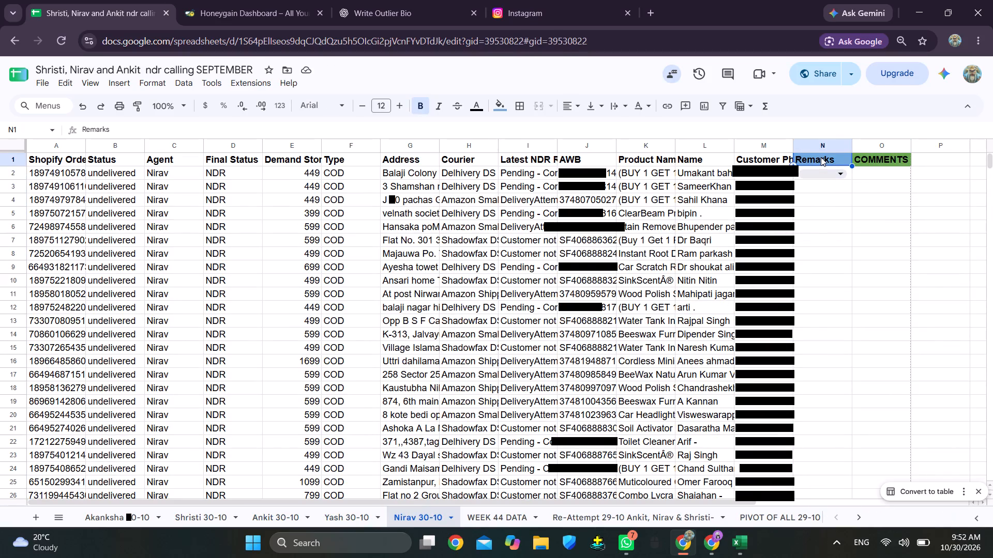
key("ctrl+v")
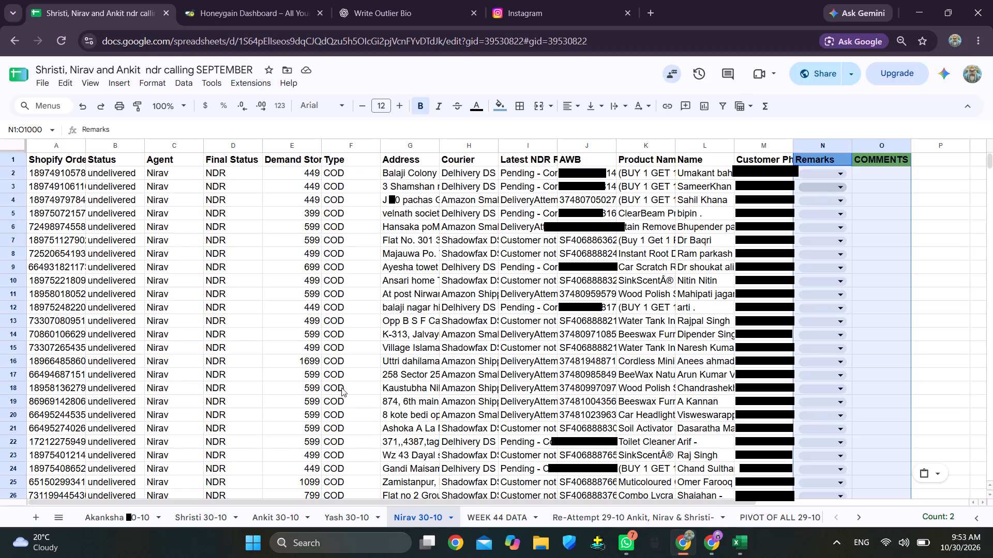
Right-align the Address column (G) in the Shristi 30-10 sheet.
left_click(197, 514)
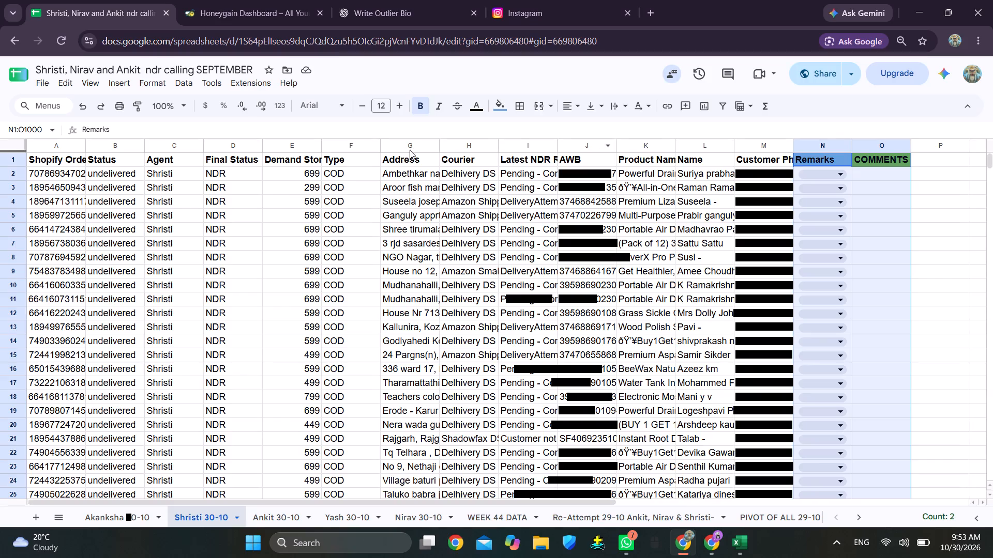
left_click(397, 142)
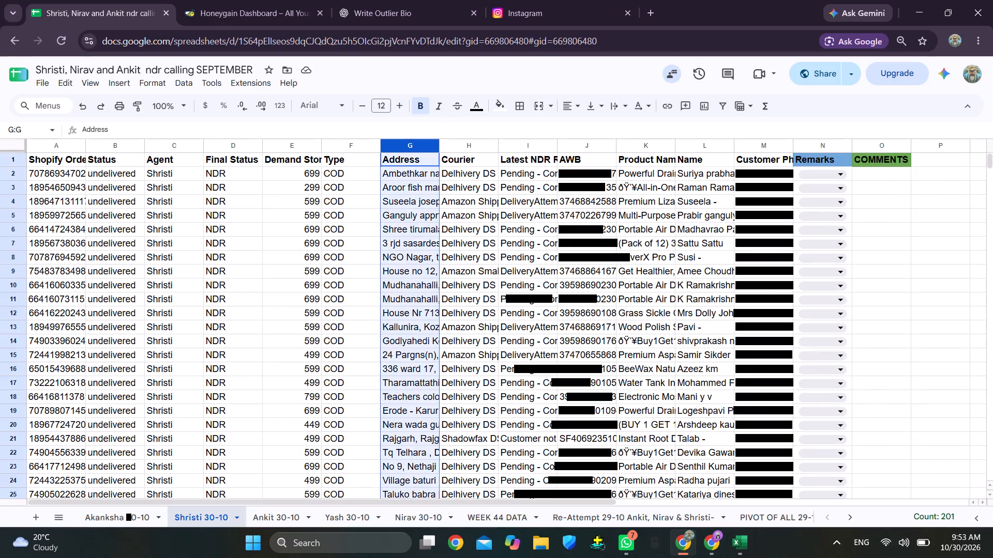
left_click(571, 106)
left_click(606, 126)
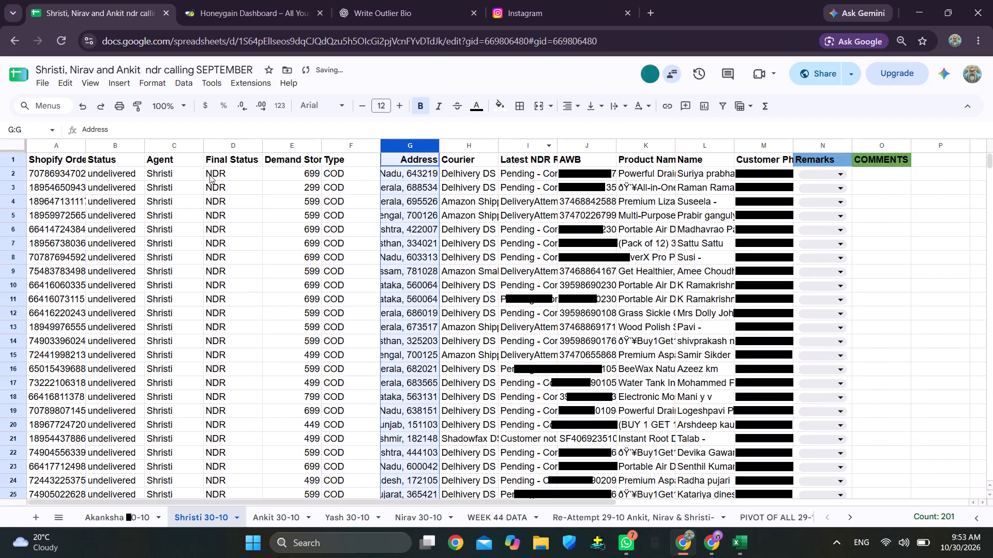
Right-align the Address column (G) in the Ankit 30-10 sheet.
left_click(57, 158)
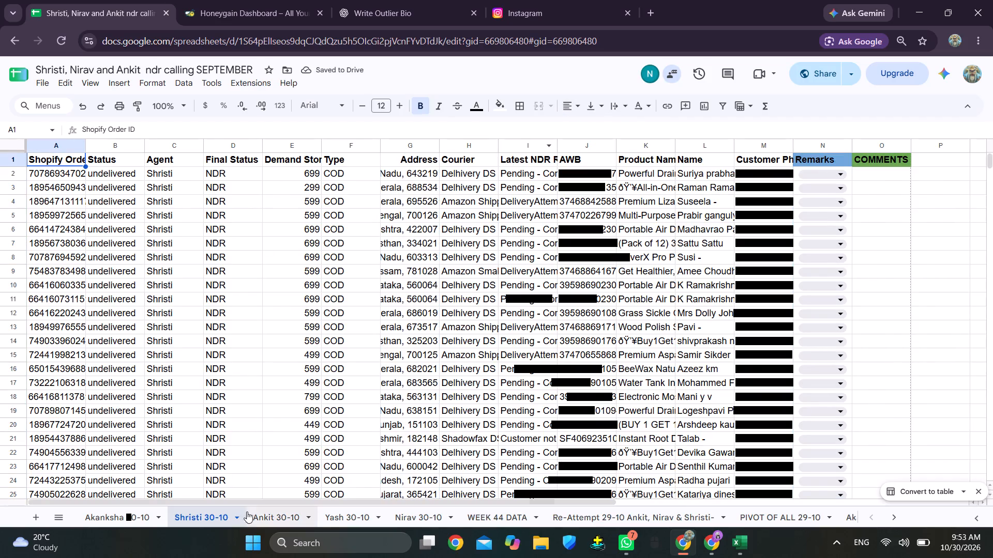
left_click(261, 515)
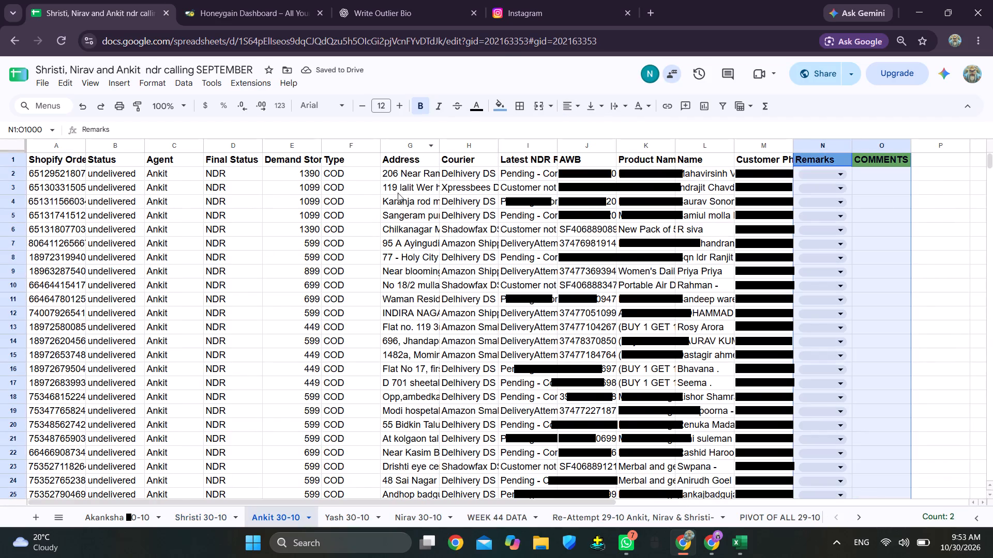
left_click(410, 145)
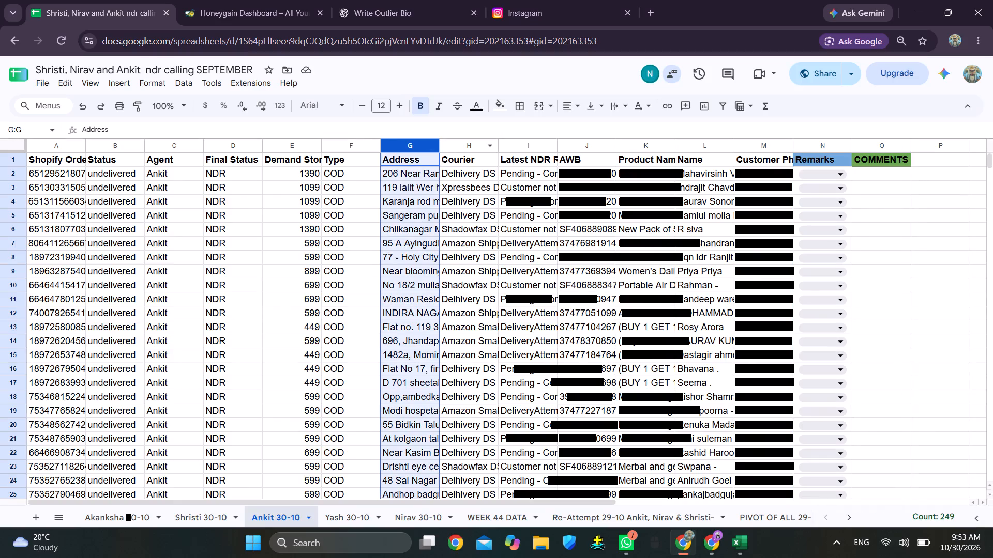
left_click(572, 105)
left_click(607, 127)
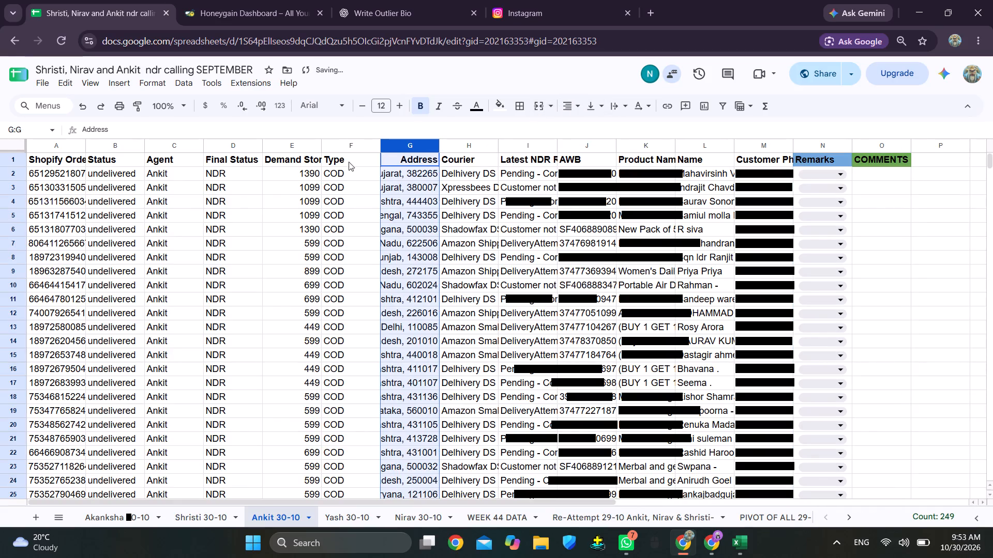
left_click(58, 146)
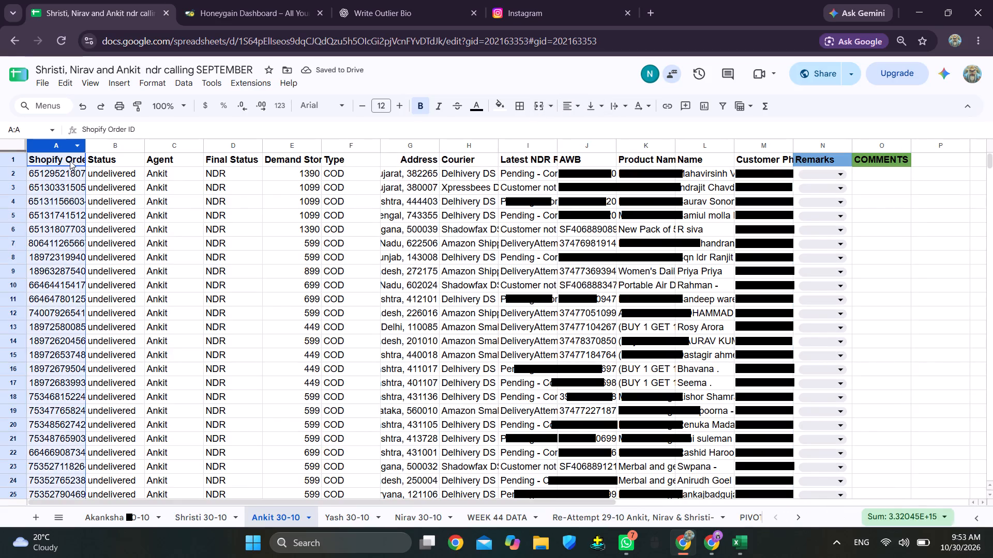
left_click(70, 160)
Narrow the Agent, Final Status, Demand Store and Type columns (C to F) in the Ankit 30-10 sheet to roughly fit their values.
left_click_drag(203, 142, 180, 145)
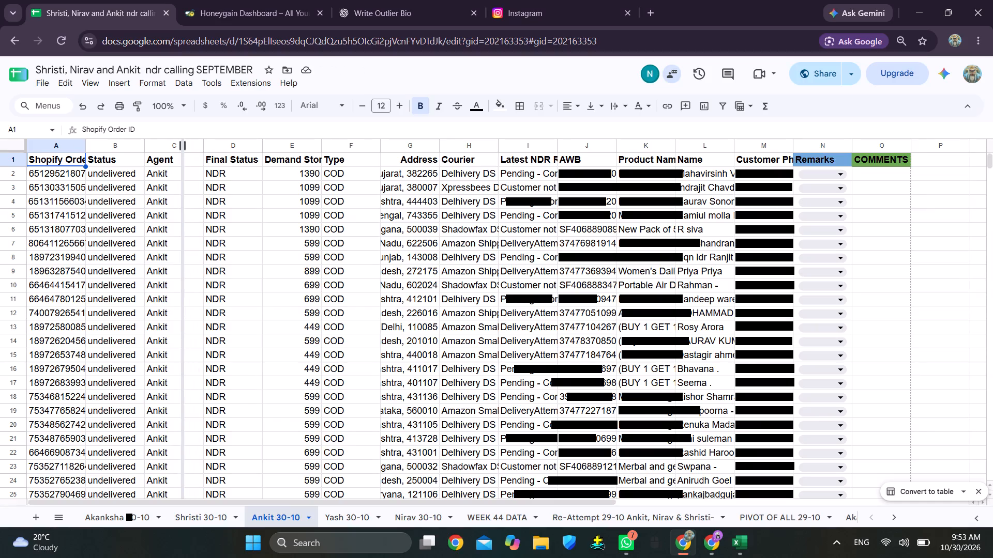
left_click_drag(180, 145, 176, 145)
left_click_drag(234, 143, 219, 147)
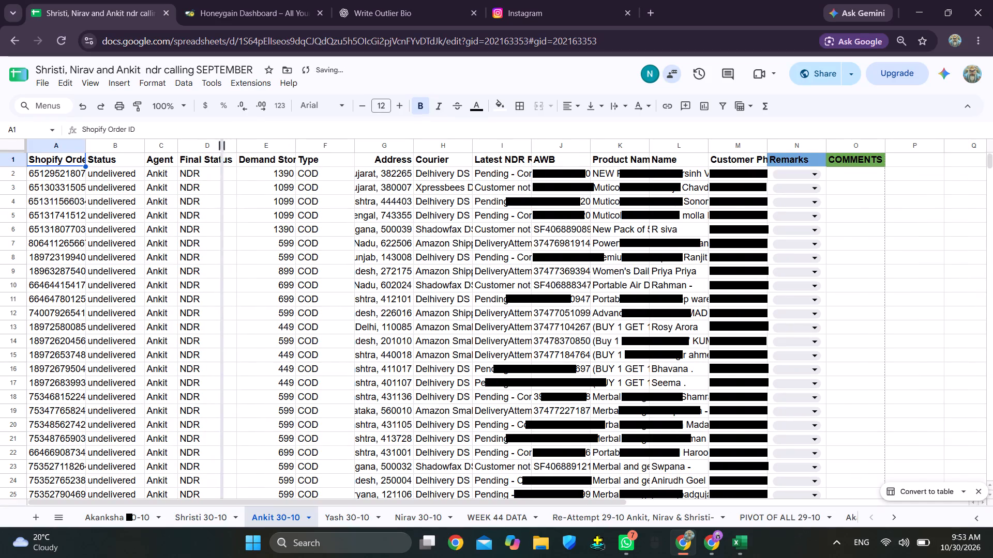
left_click_drag(219, 147, 207, 147)
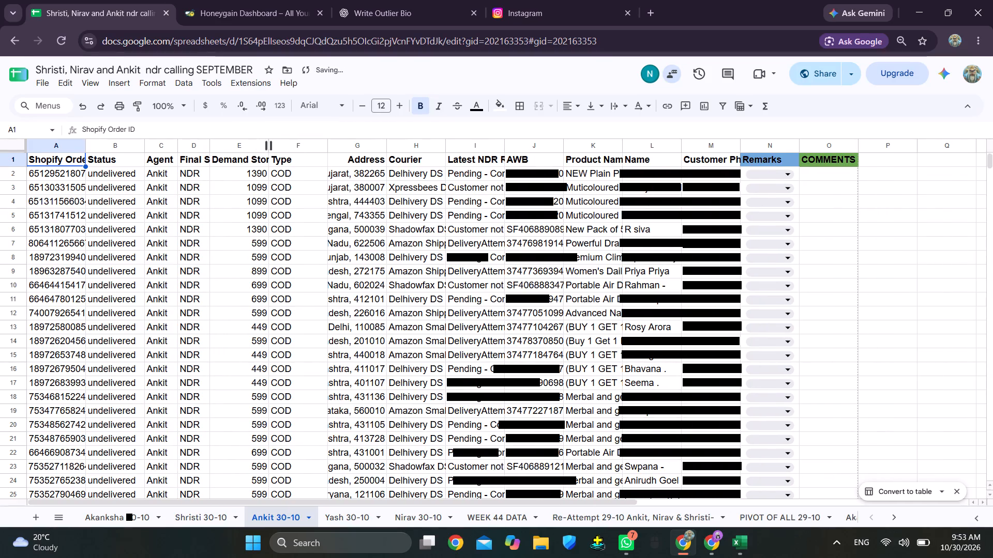
left_click_drag(268, 141, 236, 144)
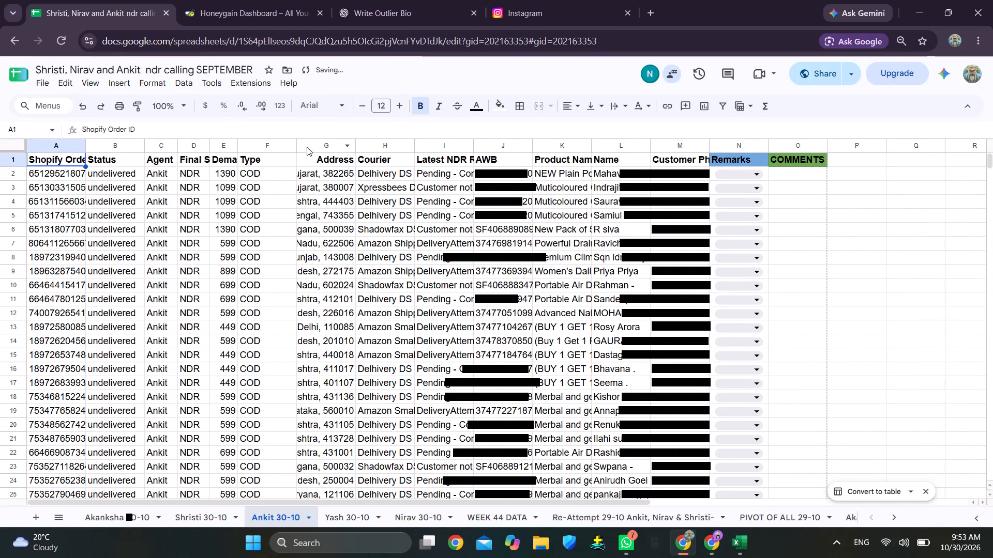
left_click_drag(296, 145, 265, 147)
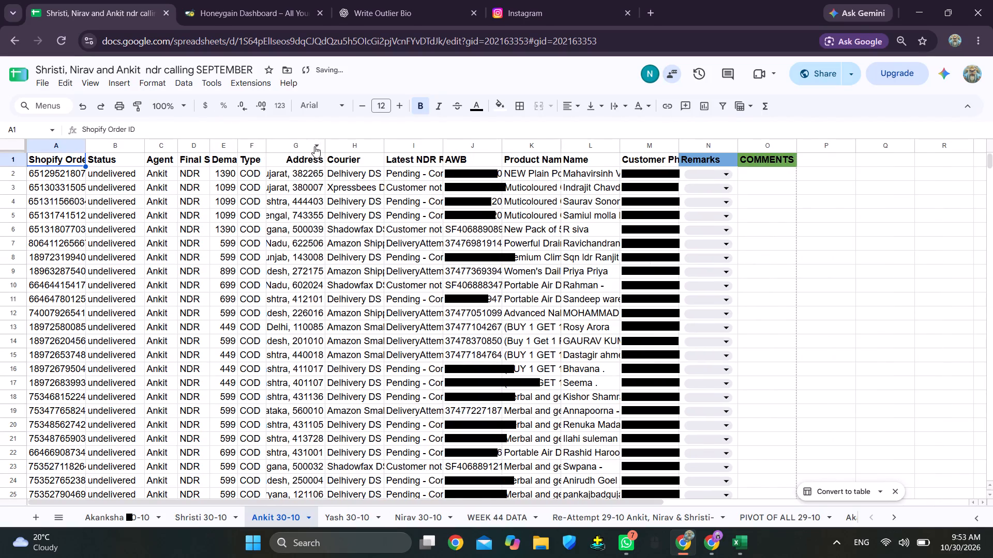
Widen the Address column (G) in the Ankit 30-10 sheet so the state and pincode at the end of each address fit.
left_click_drag(324, 144, 347, 142)
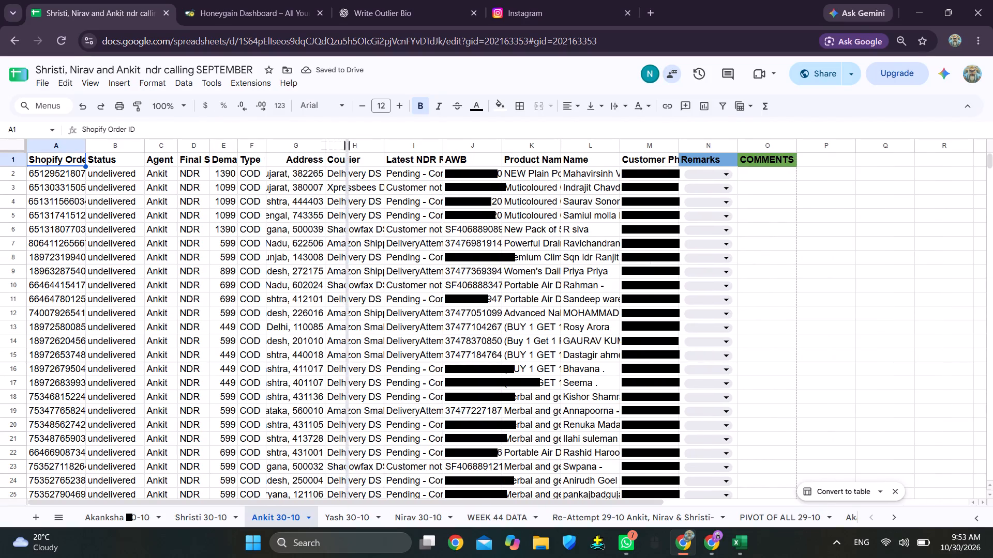
left_click_drag(347, 142, 348, 142)
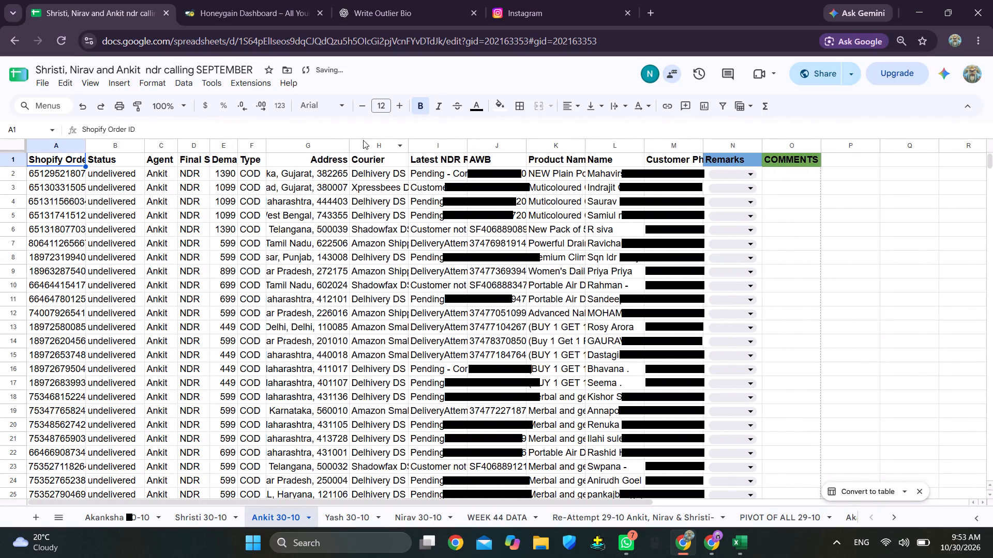
left_click_drag(348, 142, 357, 142)
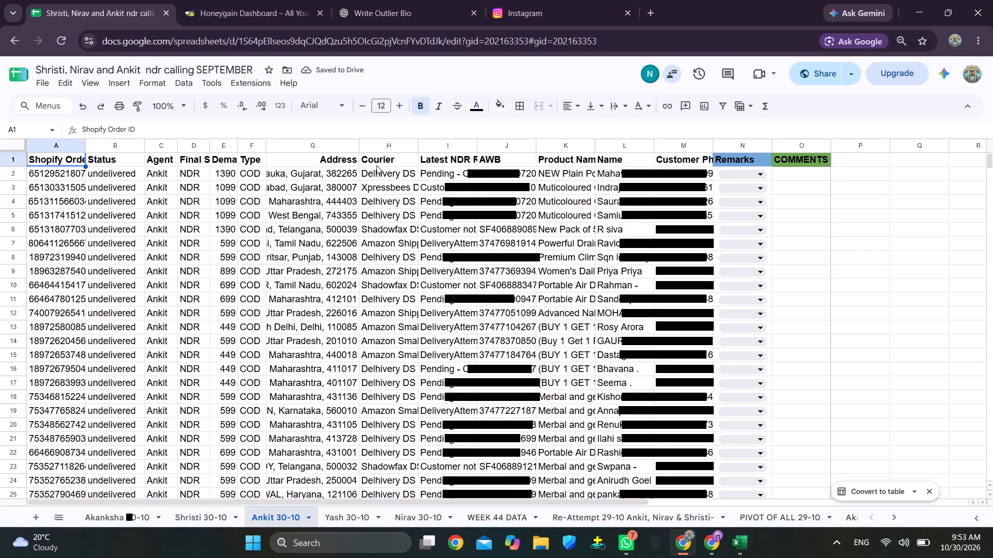
left_click_drag(358, 143, 365, 143)
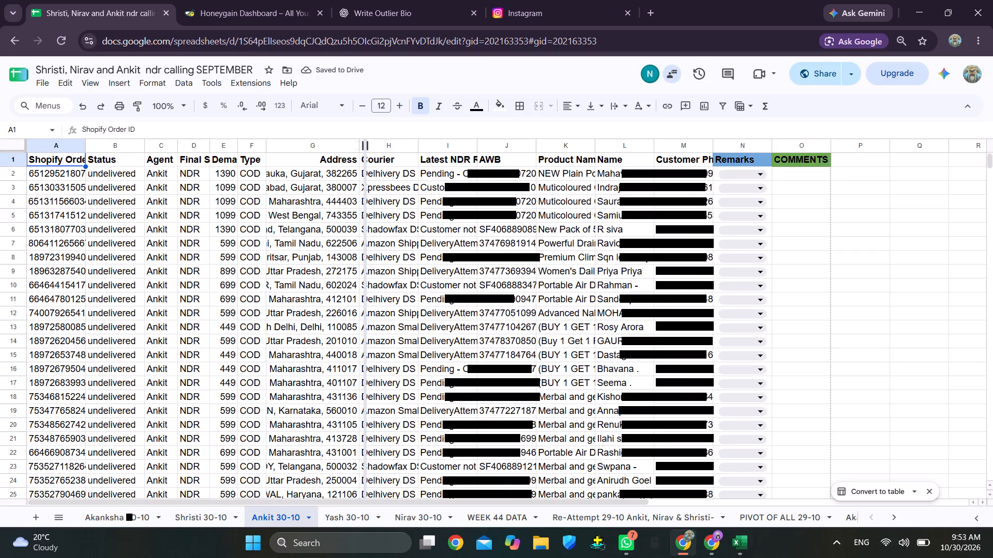
left_click_drag(365, 143, 366, 143)
Examine the rows of the Ankit 30-10 sheet to check how the addresses fit the resized column, and return to the header row.
scroll(369, 142, "down", 1)
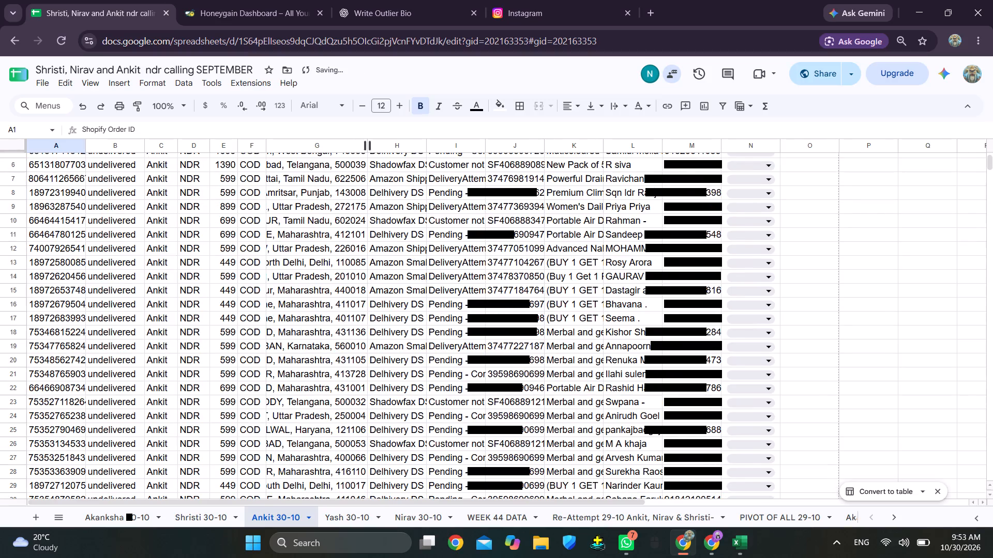
scroll(369, 150, "down", 2)
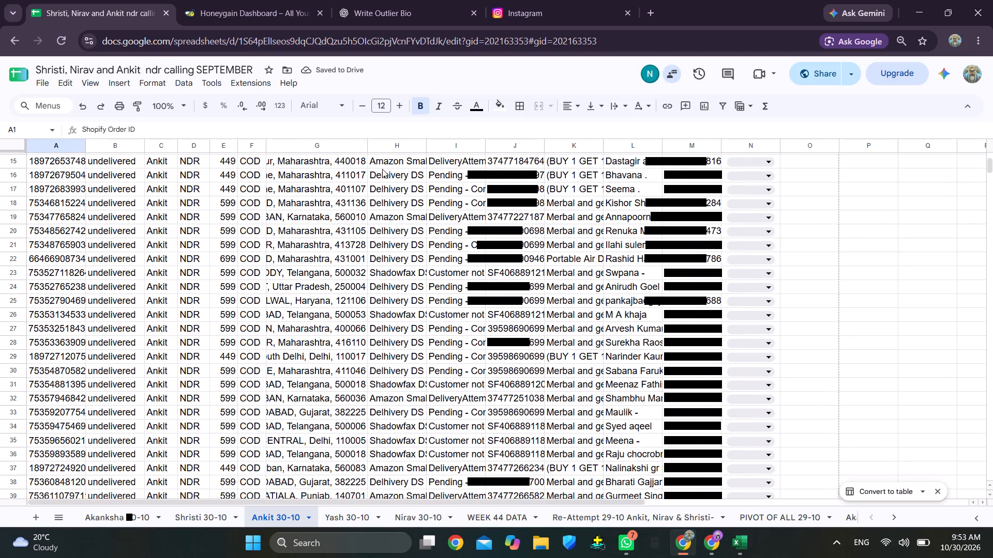
scroll(382, 171, "down", 2)
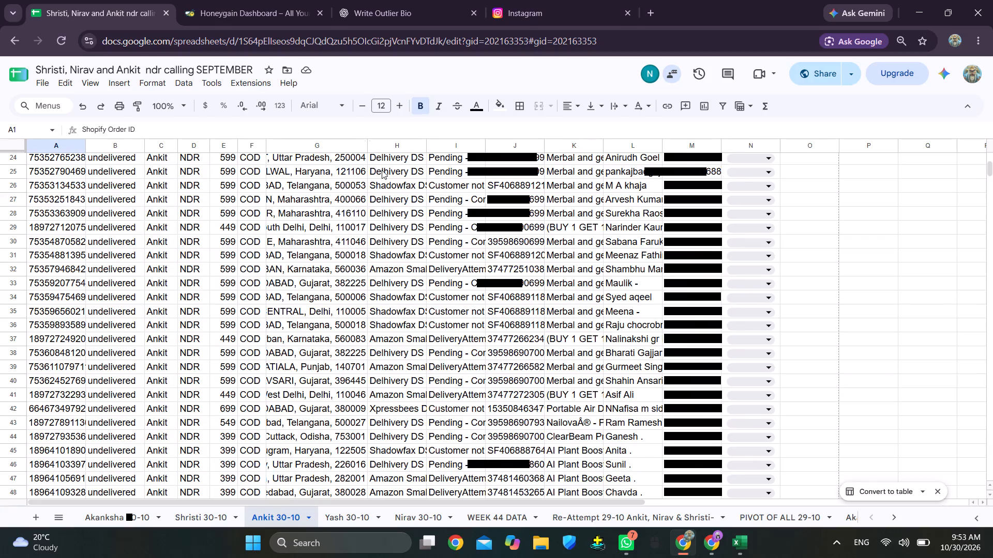
scroll(382, 170, "down", 1)
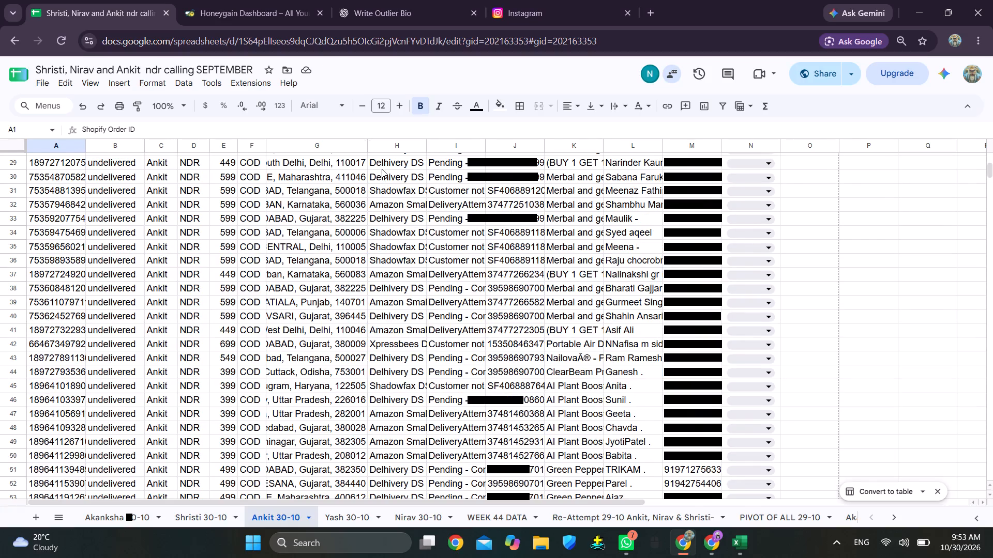
scroll(382, 169, "down", 2)
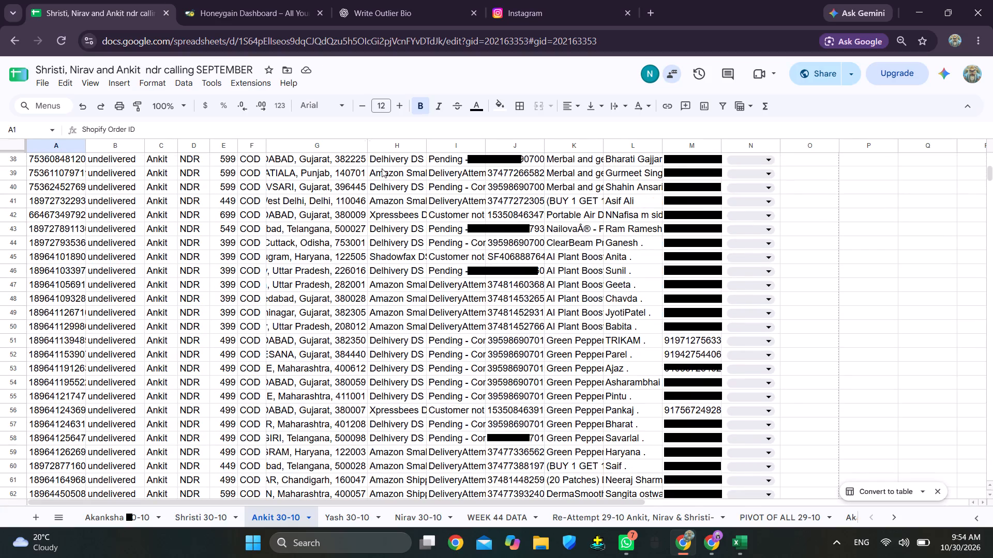
scroll(382, 168, "down", 2)
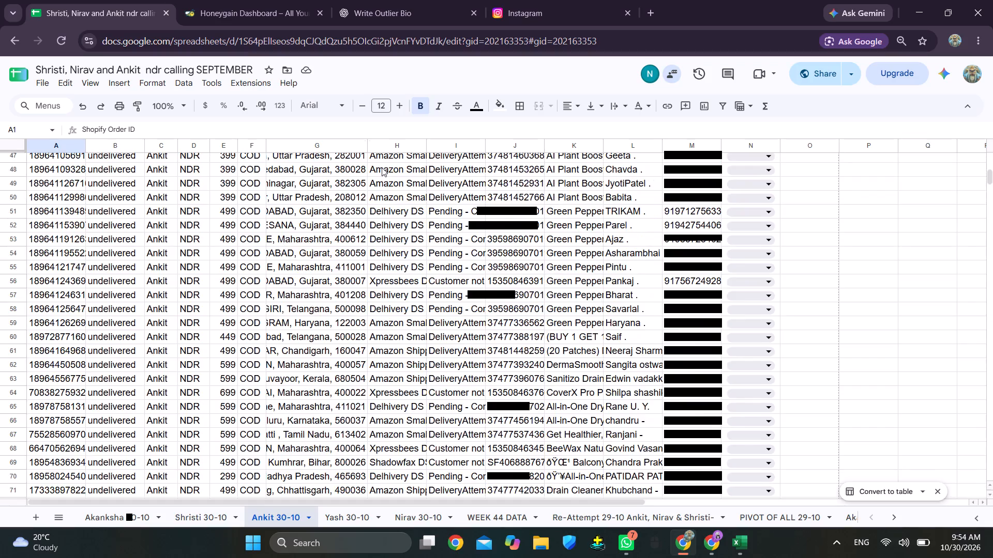
scroll(382, 167, "down", 1)
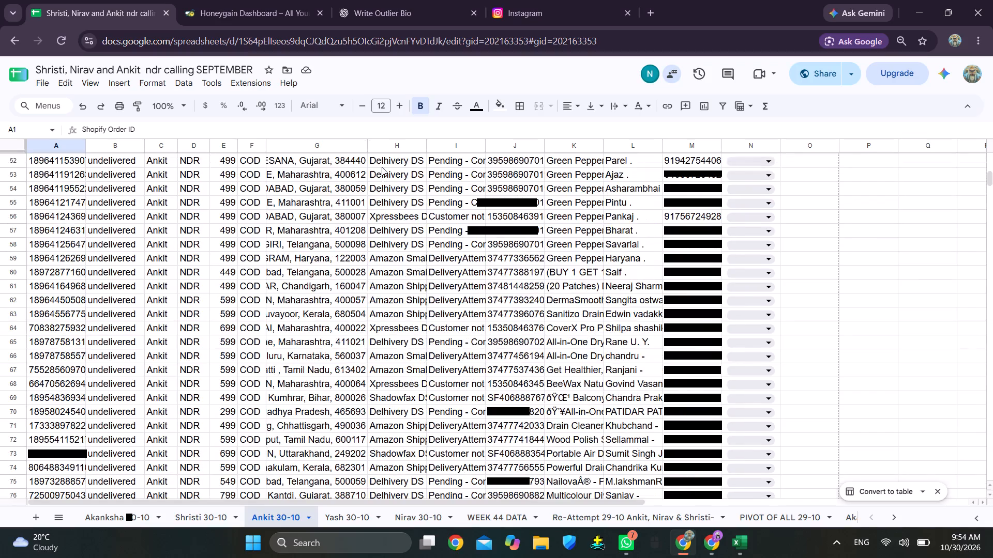
scroll(382, 167, "down", 1)
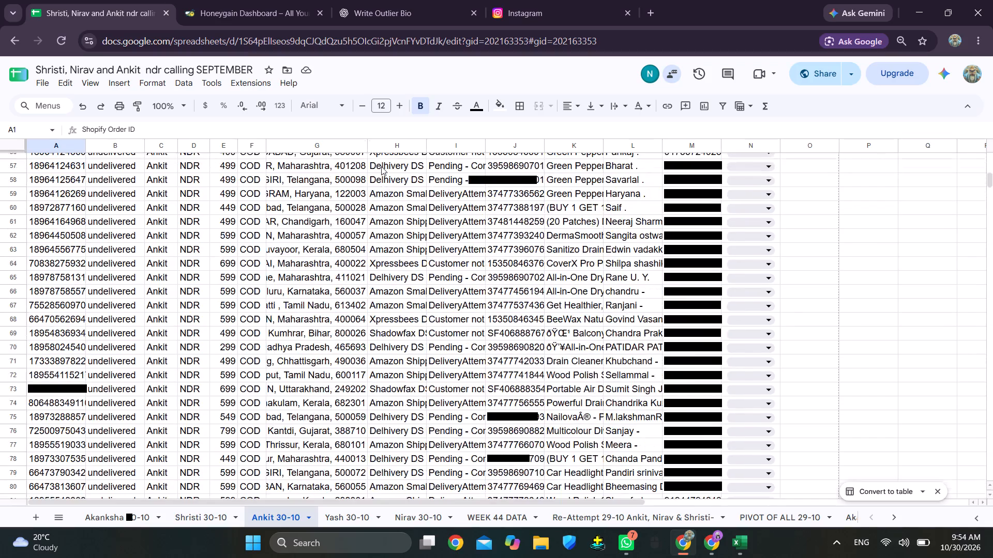
scroll(381, 166, "down", 2)
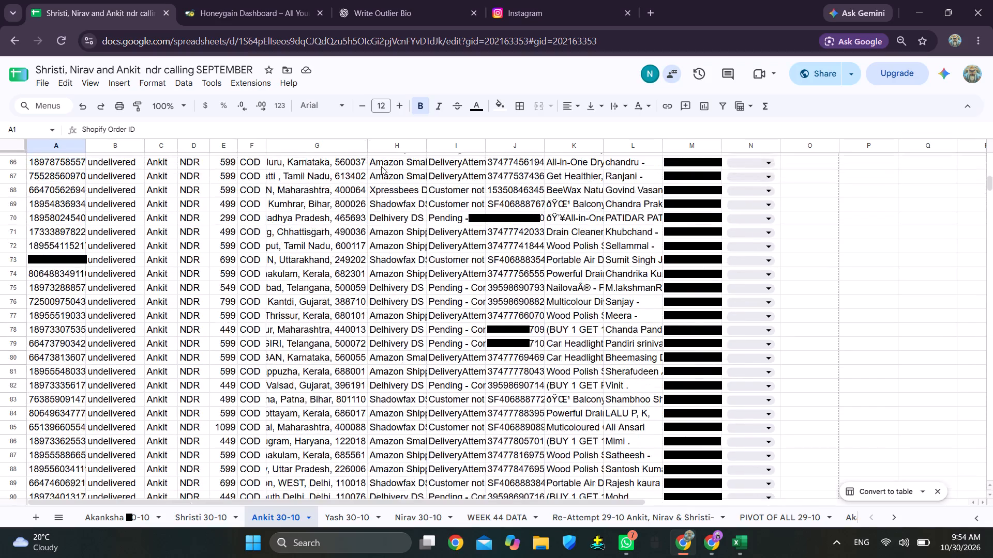
scroll(381, 166, "down", 1)
scroll(400, 147, "up", 8)
scroll(401, 143, "down", 2)
scroll(401, 143, "up", 3)
scroll(409, 153, "down", 1)
scroll(412, 160, "up", 10)
scroll(415, 175, "down", 1)
scroll(415, 176, "up", 5)
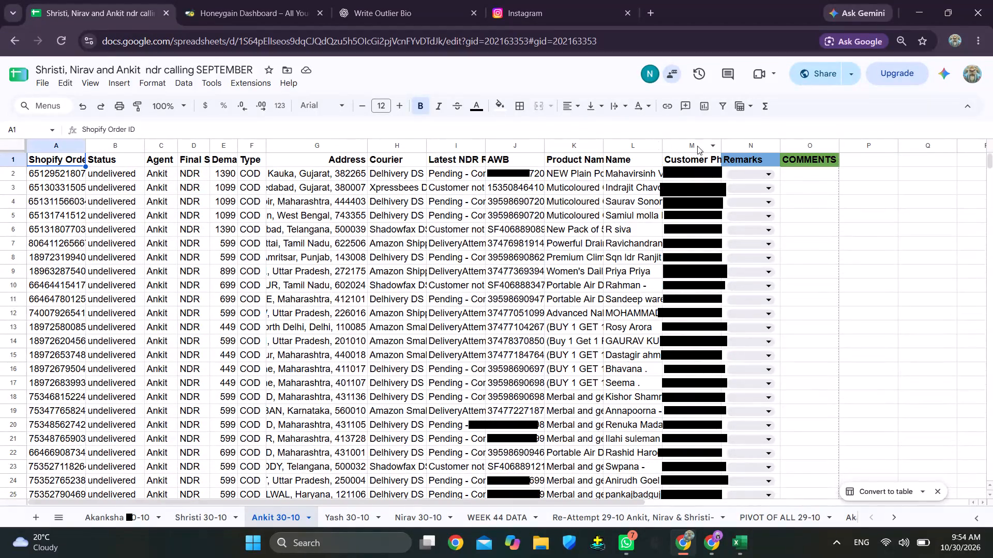
Widen the Customer Phone column (M) slightly in the Ankit 30-10 sheet.
left_click(722, 148)
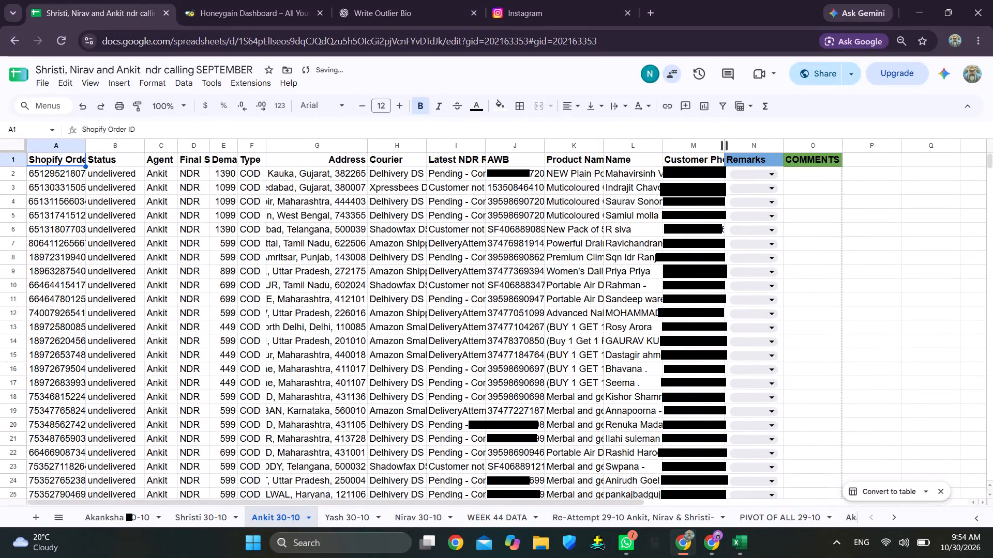
left_click(725, 148)
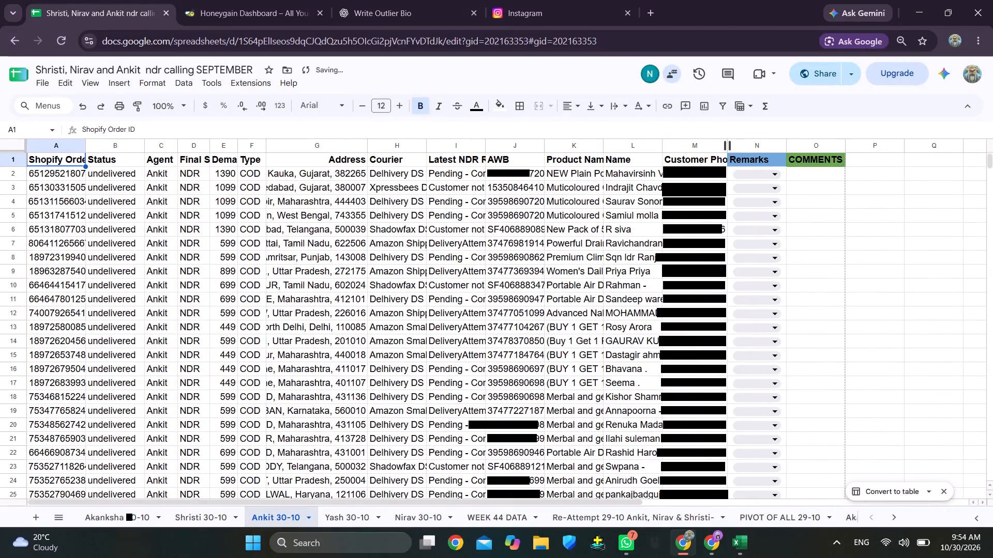
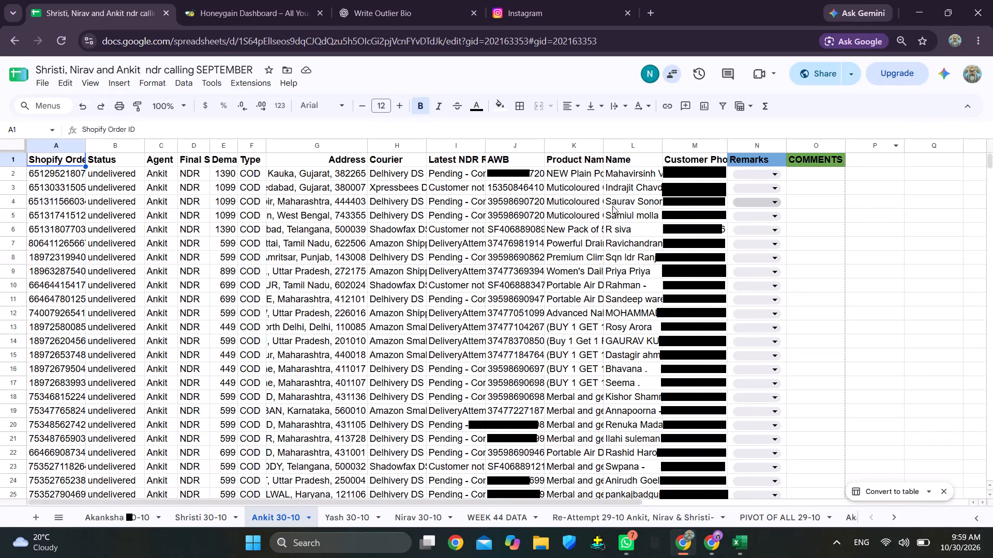
Widen the Product Name column (K) in the Ankit 30-10 sheet to about three times its width so more of each name fits.
left_click_drag(603, 144, 625, 144)
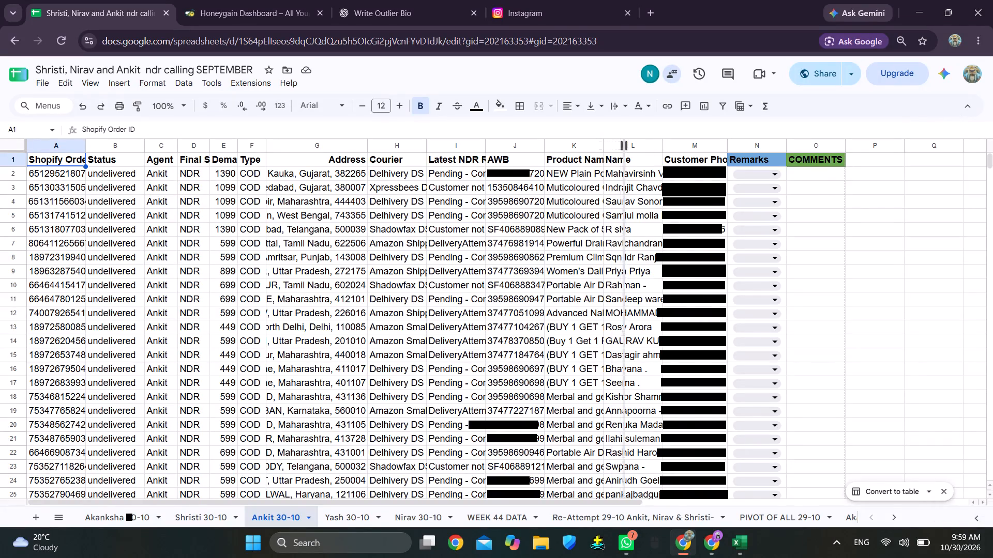
left_click_drag(625, 144, 724, 144)
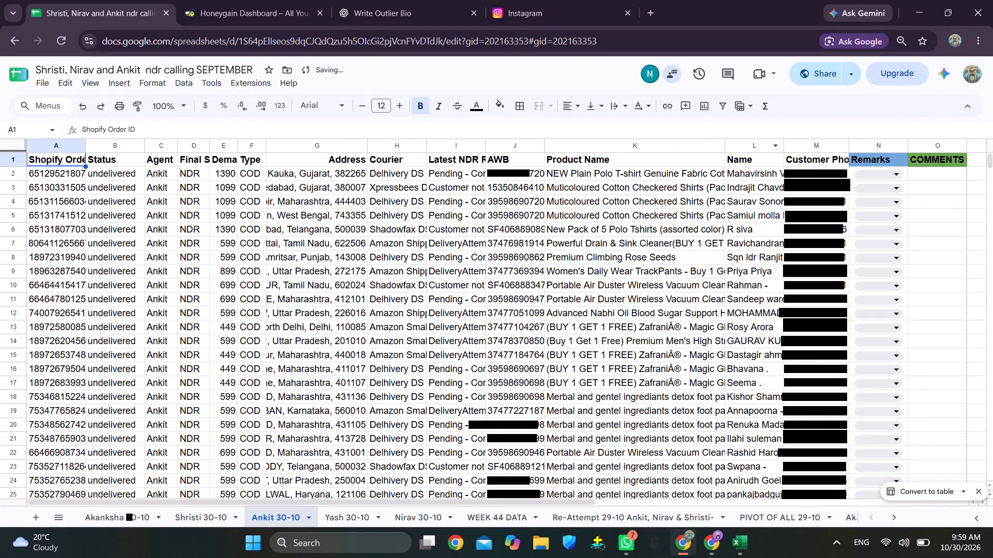
Widen the Customer Phone column (M) slightly more in the Ankit 30-10 sheet.
left_click(849, 146)
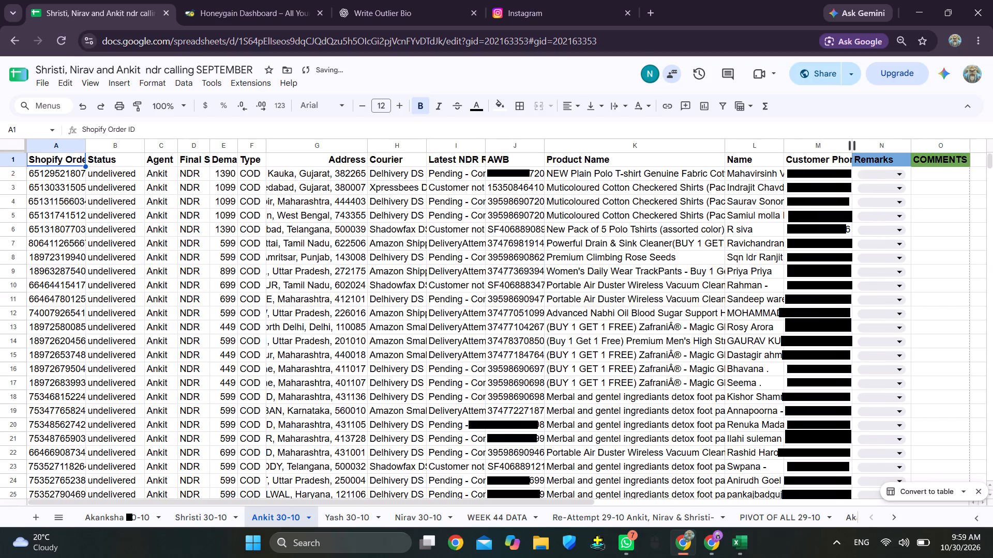
left_click(852, 146)
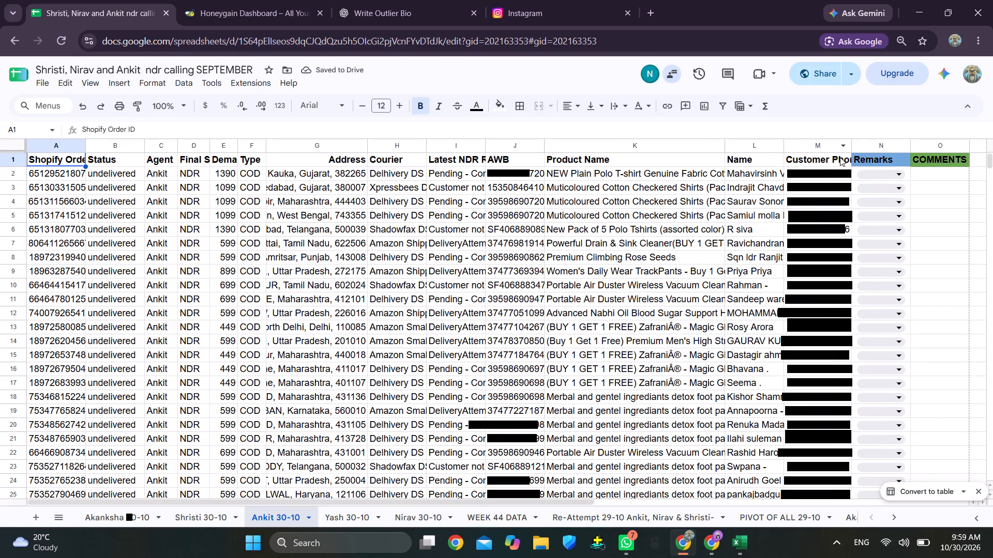
Set the font size of the entire Remarks and COMMENTS columns (N and O) in the Ankit 30-10 sheet to 10.
left_click_drag(879, 144, 905, 144)
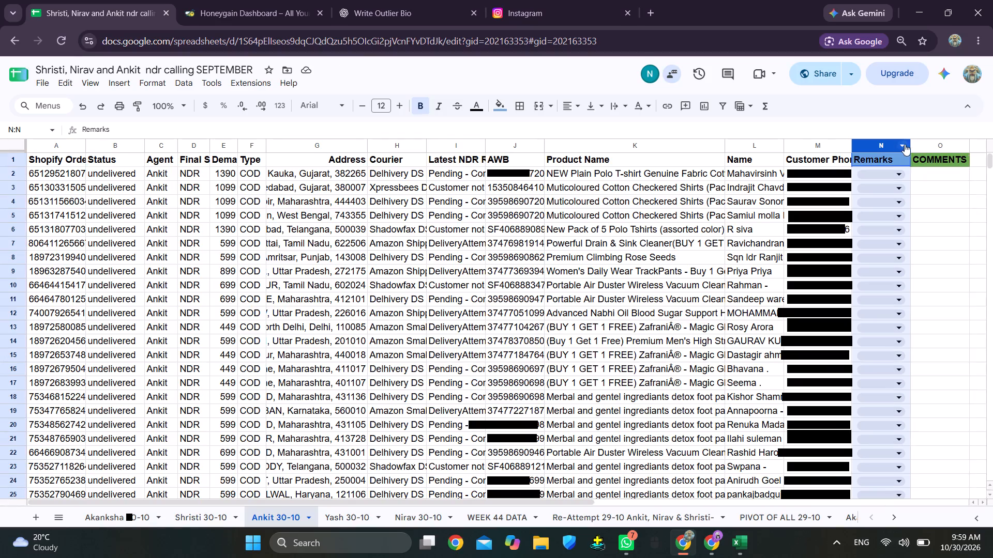
left_click_drag(905, 144, 916, 146)
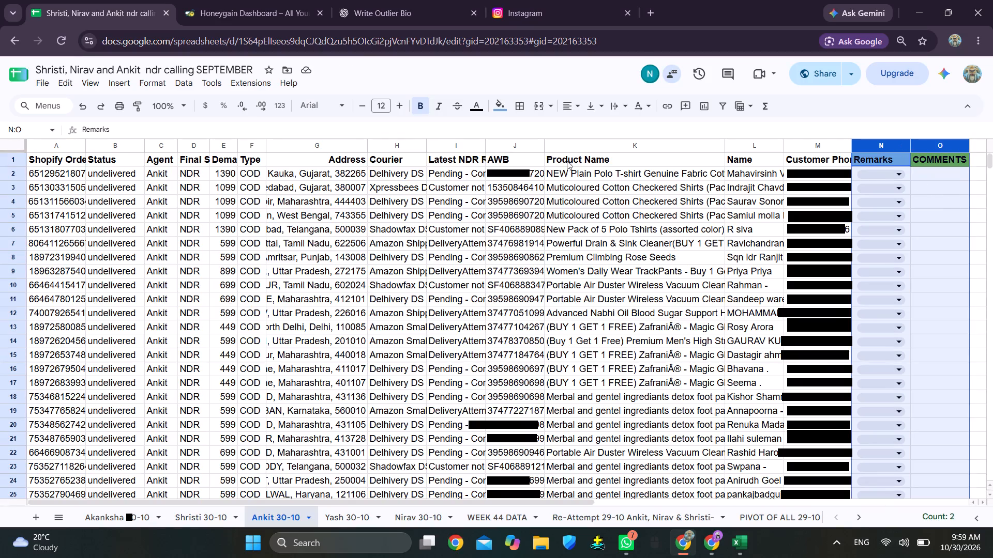
double_click(365, 109)
left_click(925, 173)
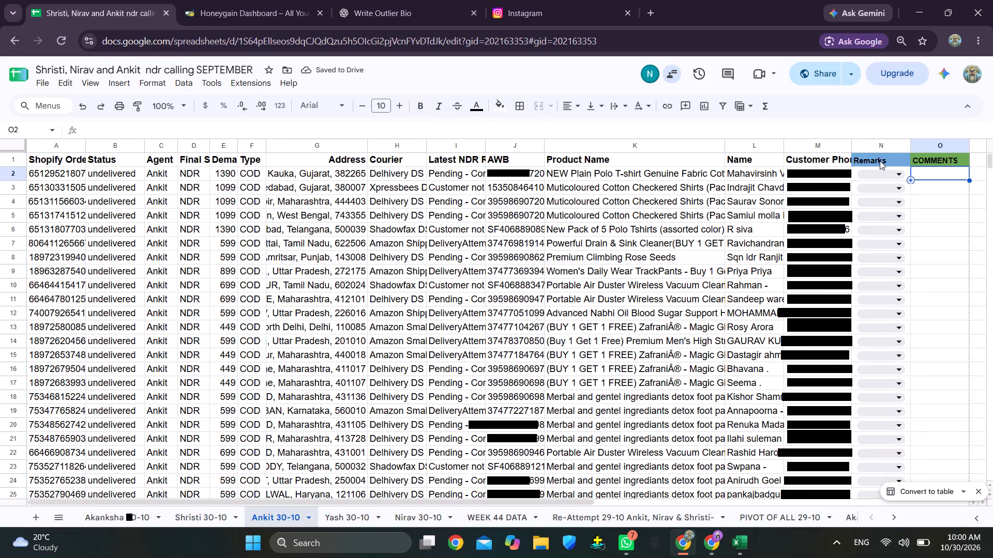
Set the font size of the Remarks and COMMENTS header cells (N1:O1) in the Ankit 30-10 sheet to 11.
left_click_drag(880, 161, 919, 163)
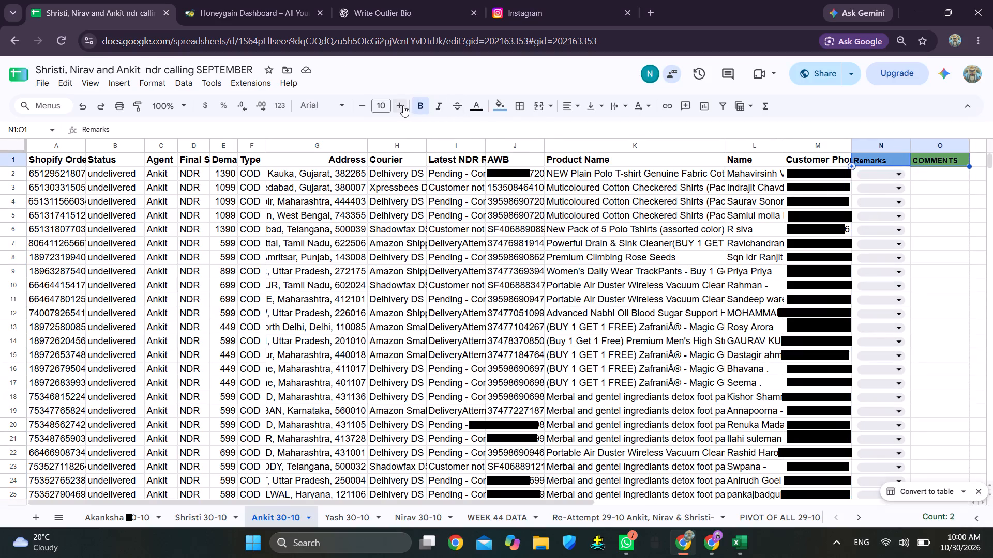
left_click(403, 105)
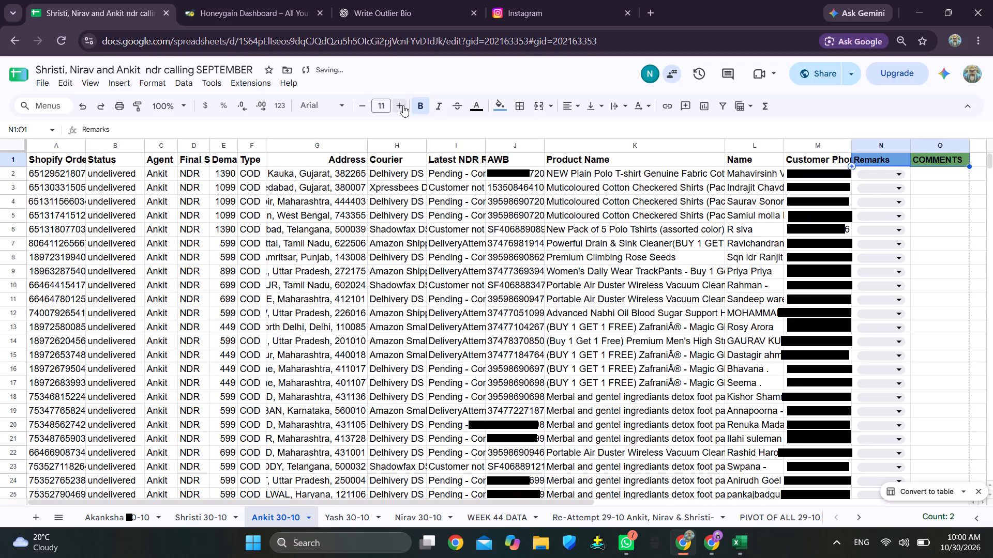
left_click(403, 105)
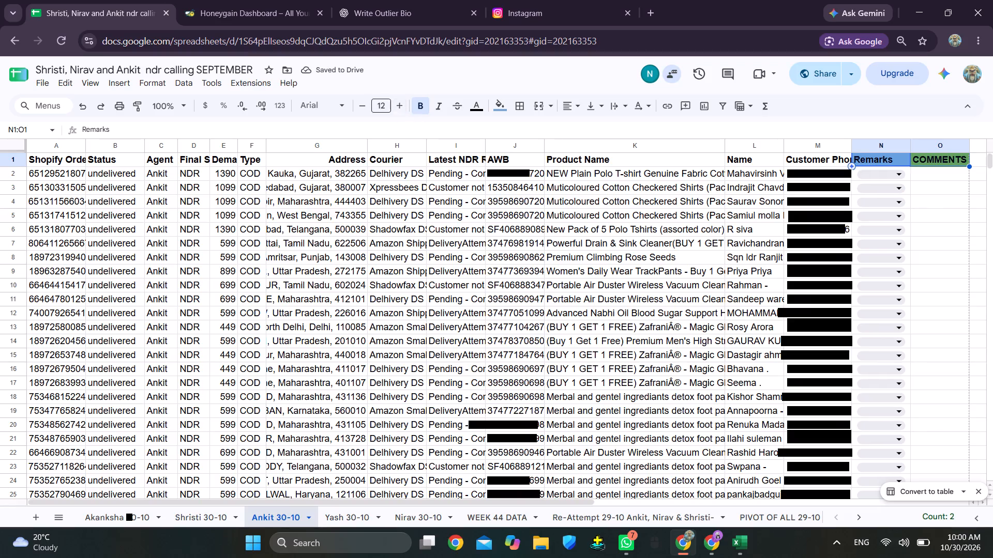
left_click(368, 107)
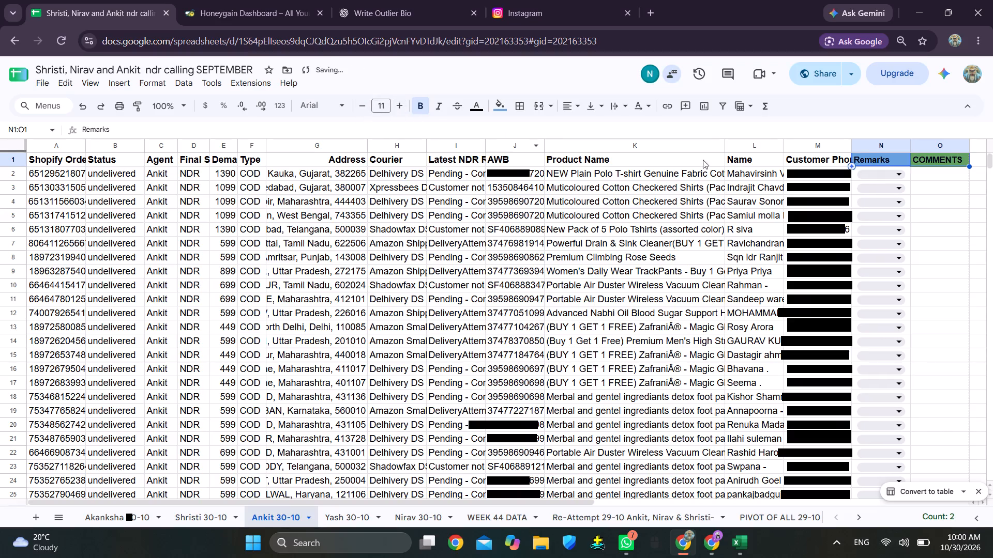
left_click(947, 195)
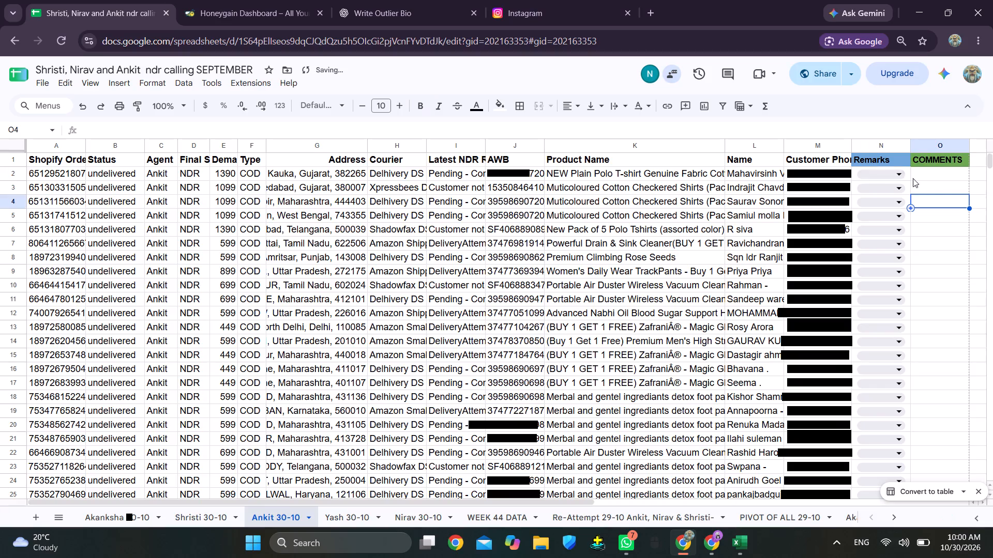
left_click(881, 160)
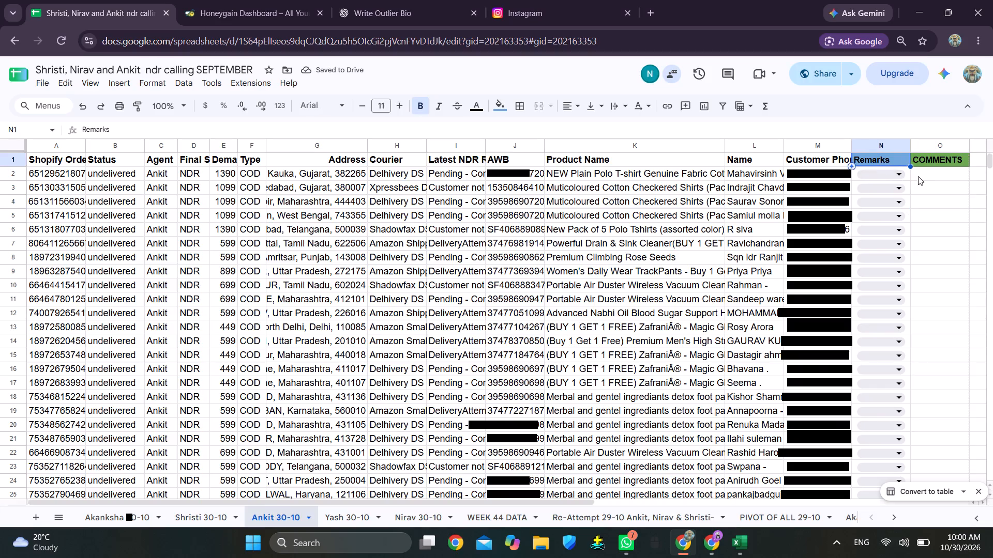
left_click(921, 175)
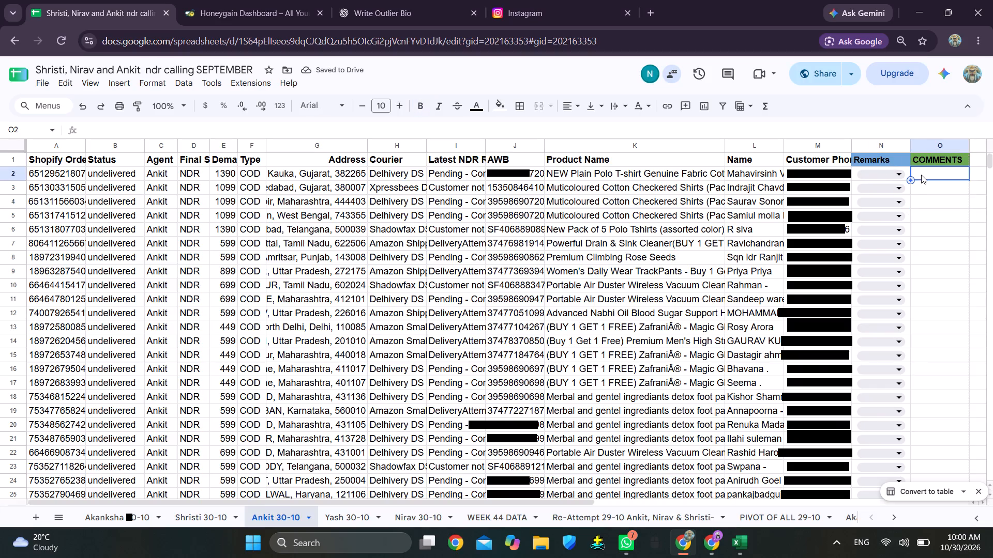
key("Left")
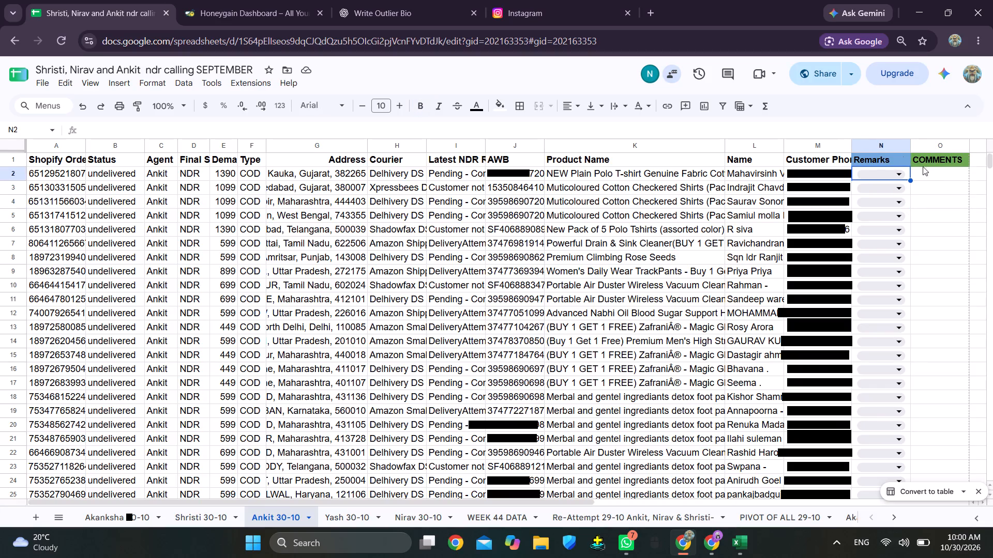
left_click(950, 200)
Copy the Remarks and COMMENTS columns (N:O) from Ankit 30-10 and paste them over the same columns in Akanksha's 30-10 sheet, starting at N1.
left_click_drag(874, 151, 919, 150)
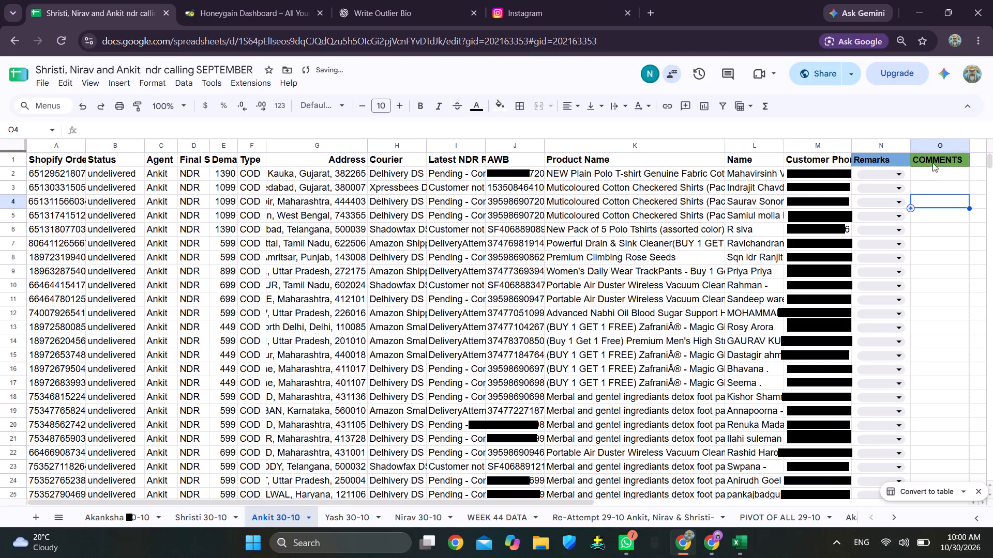
left_click_drag(885, 144, 917, 144)
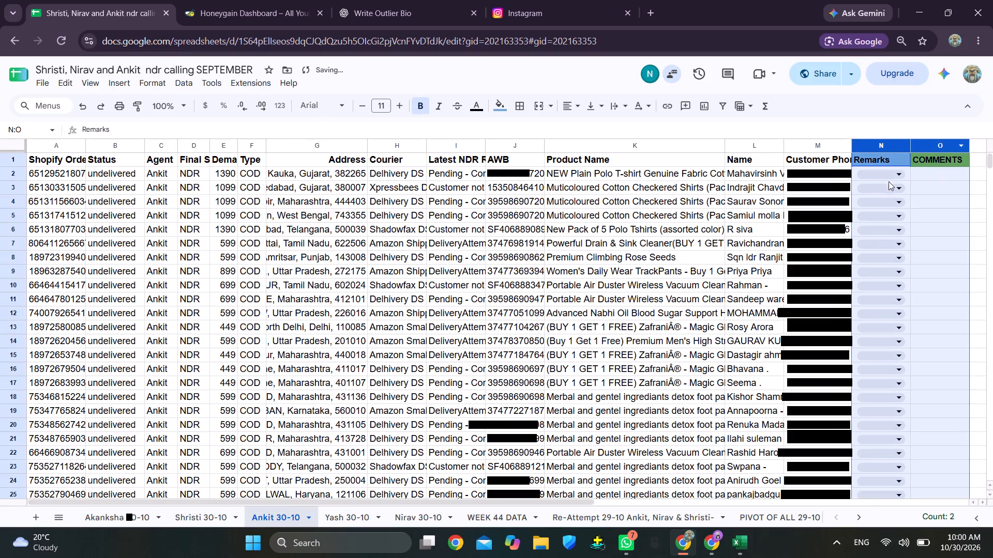
key("ctrl+c")
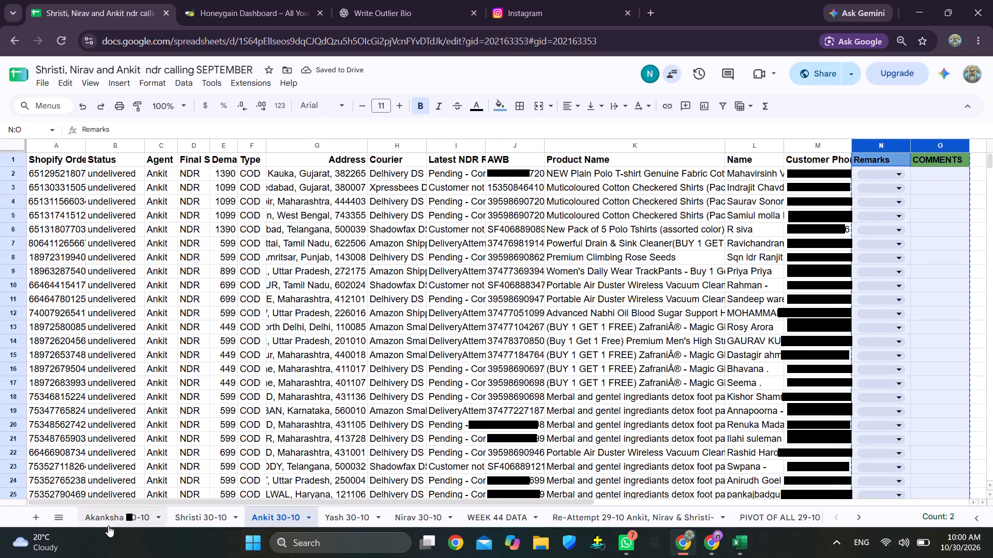
left_click(112, 522)
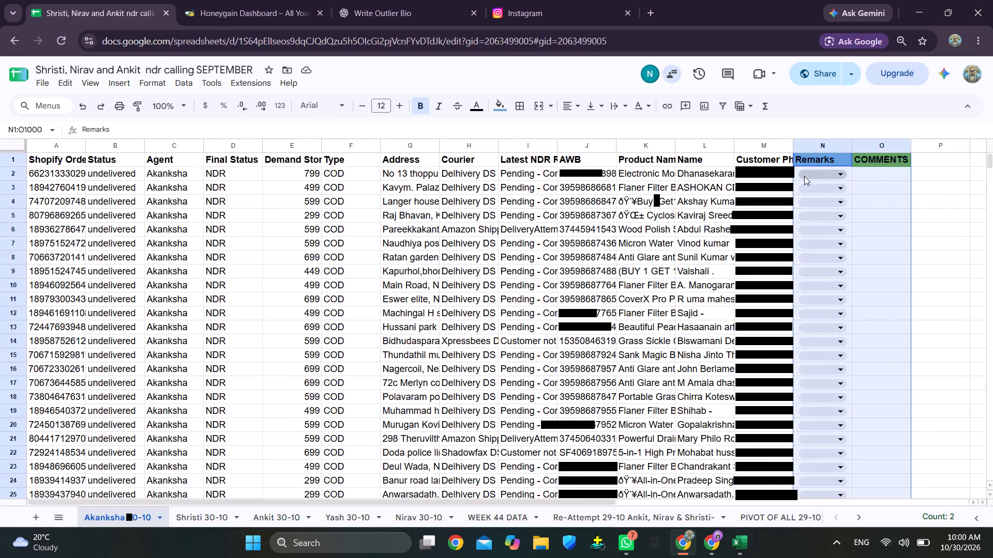
left_click(822, 156)
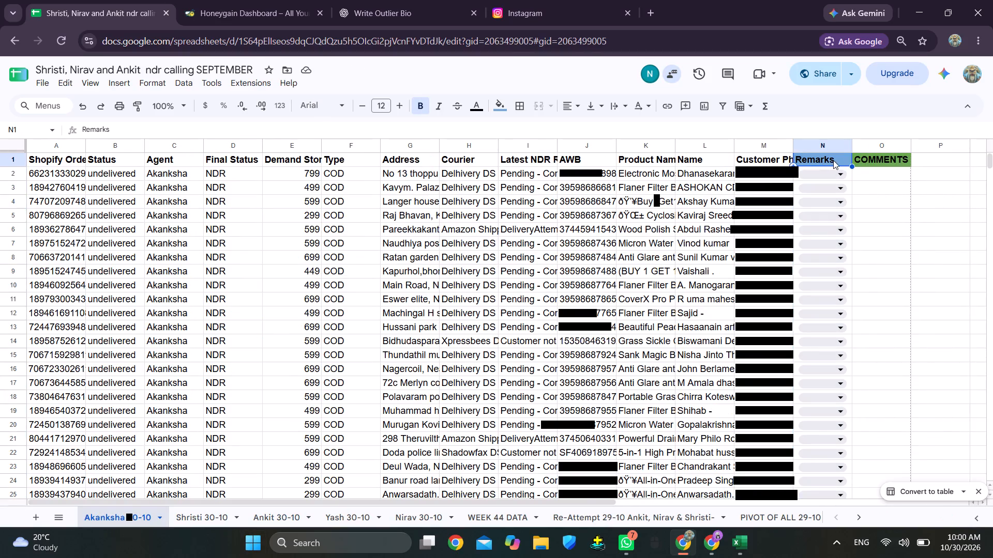
key("ctrl+v")
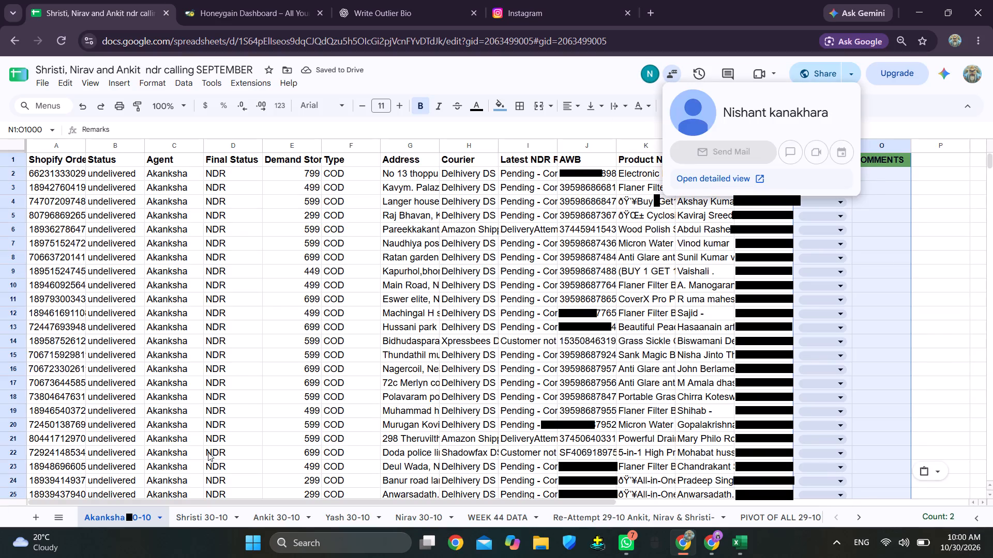
Paste the copied Remarks and COMMENTS columns over the same columns in the Shristi 30-10 sheet, starting at N1.
left_click(208, 525)
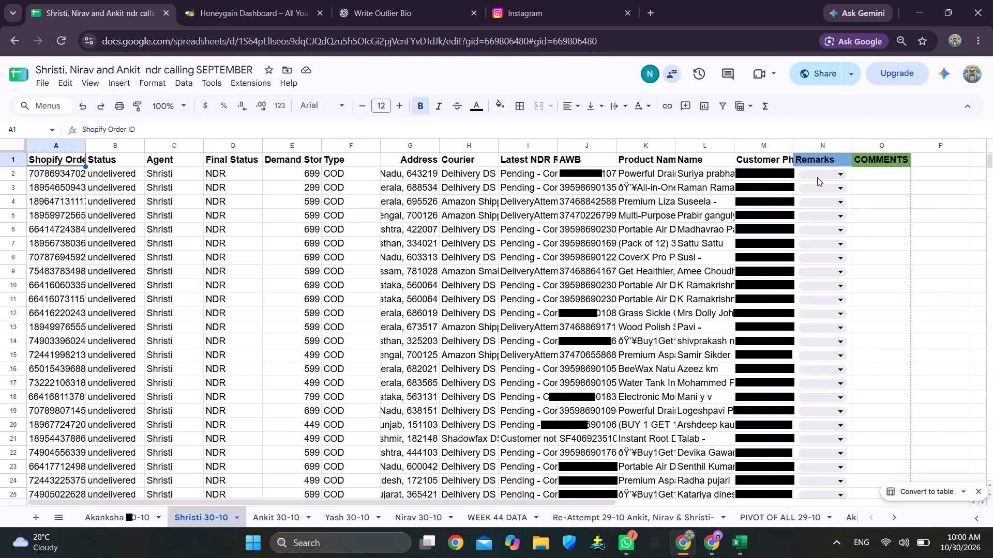
left_click(822, 157)
key("ctrl+v")
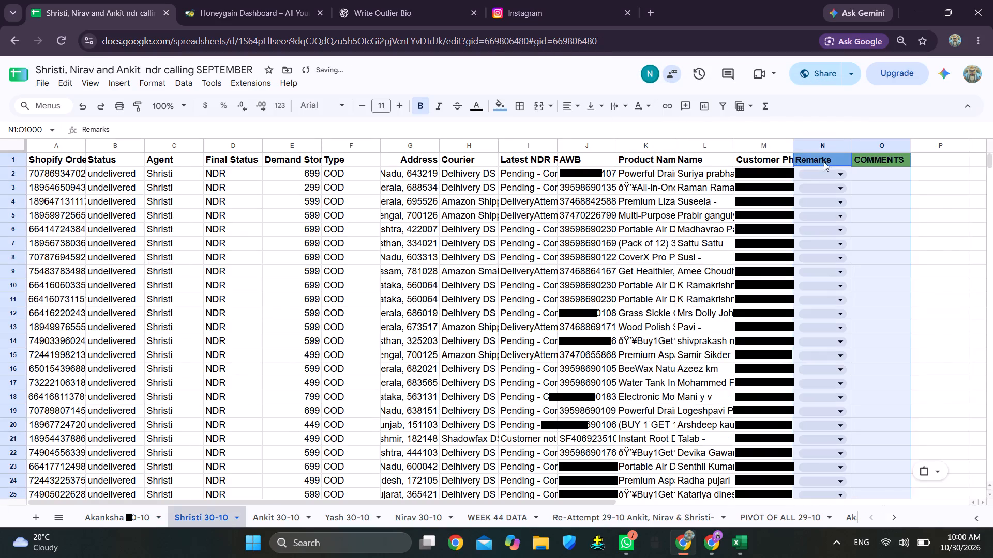
Paste the copied Remarks and COMMENTS columns over the same columns in the Yash 30-10 sheet, starting at N1.
left_click(274, 518)
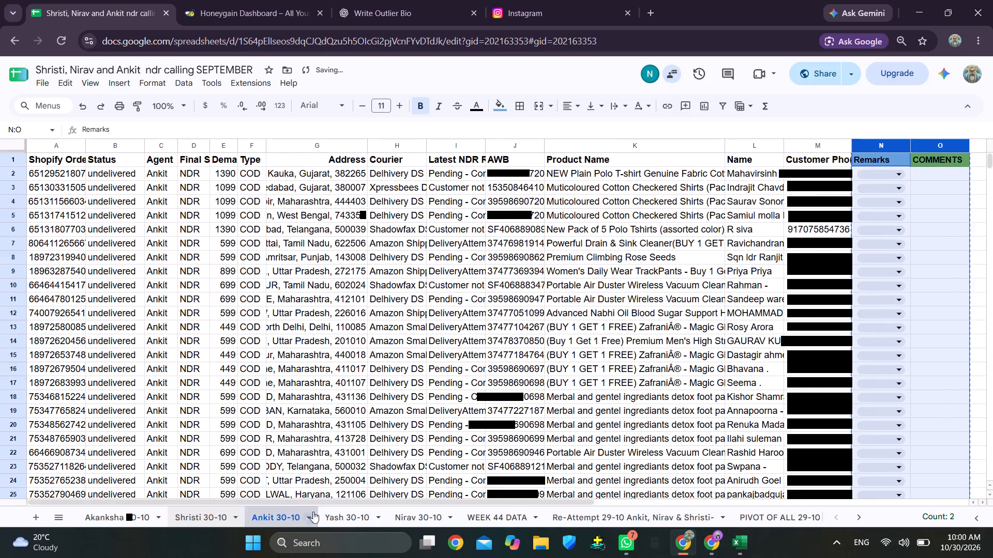
left_click(349, 520)
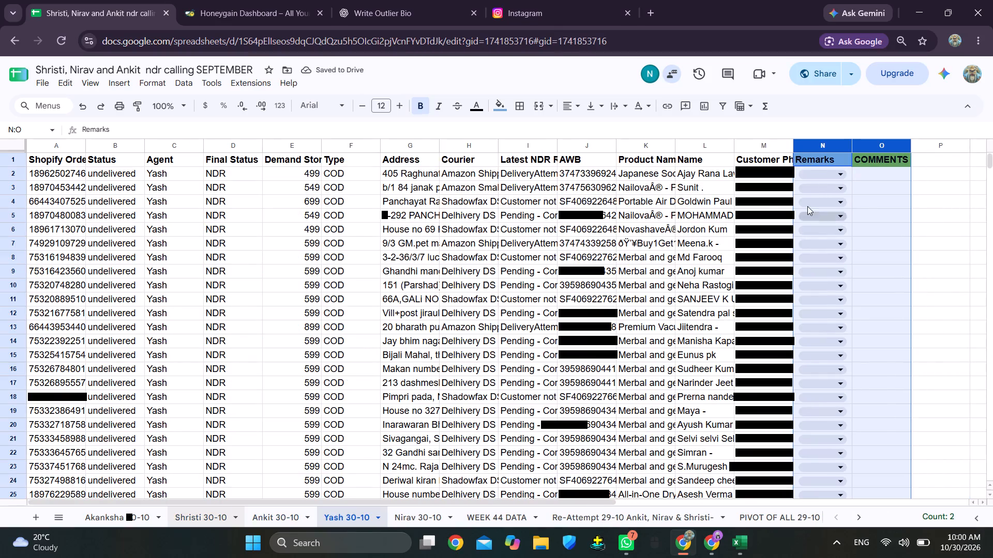
left_click(833, 159)
key("ctrl+v")
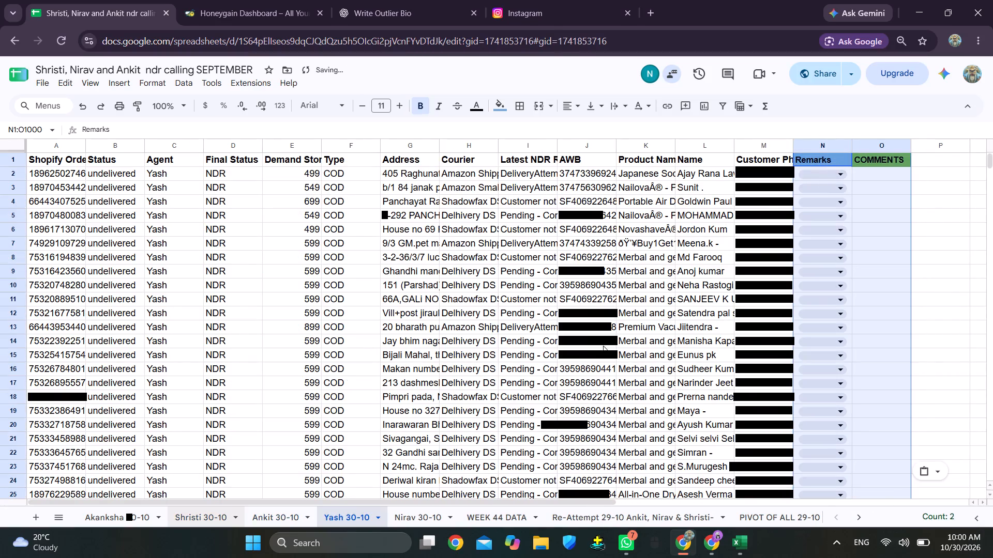
Paste the copied Remarks and COMMENTS columns over the same columns in the Nirav 30-10 sheet, starting at N1, and return to Ankit 30-10.
left_click(420, 519)
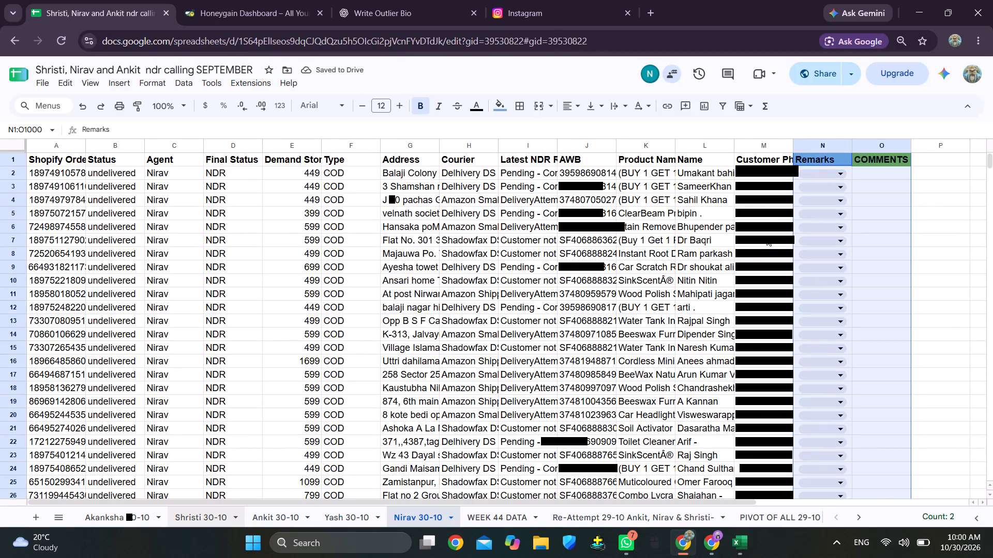
left_click(831, 156)
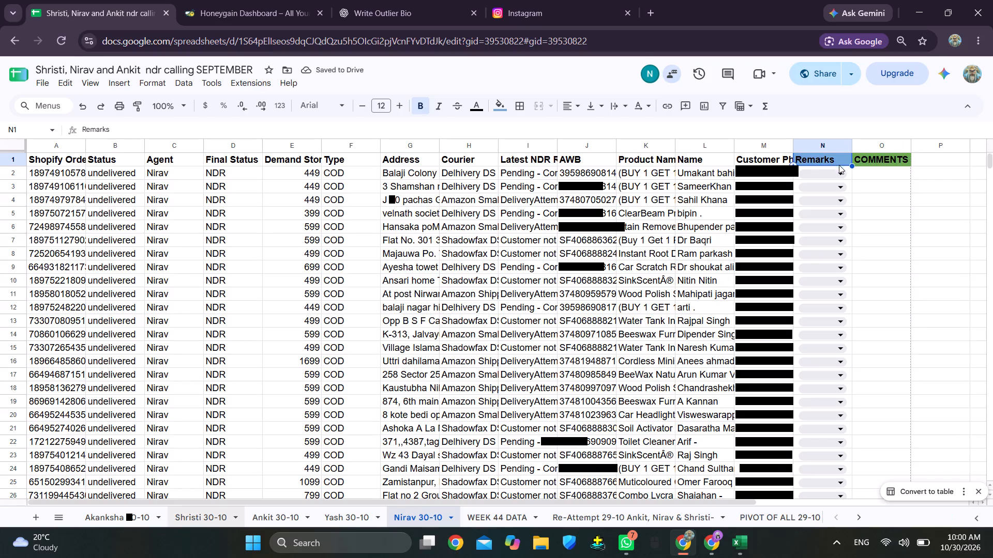
key("ctrl+v")
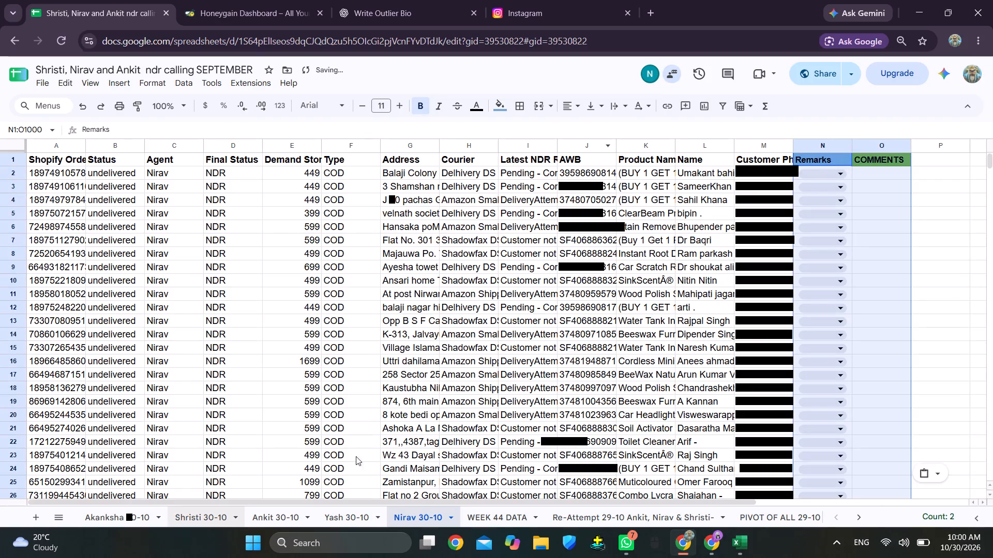
left_click(275, 518)
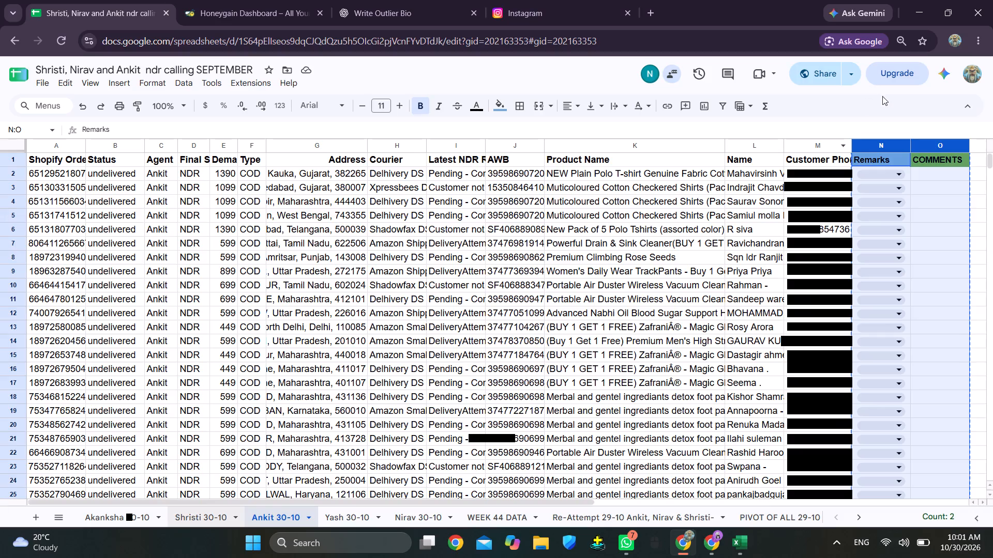
Switch to Instagram and browse the posts in the home feed.
left_click(536, 21)
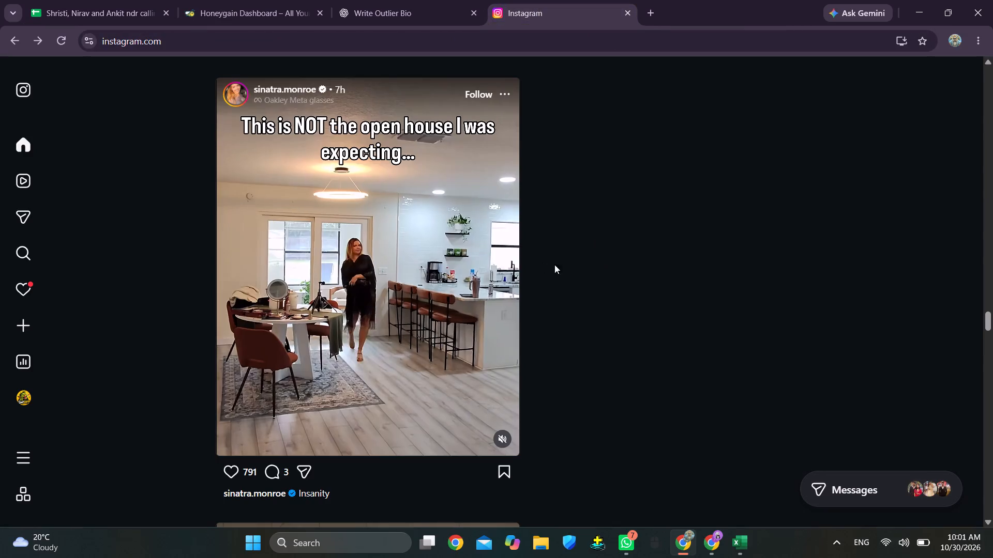
scroll(639, 268, "down", 3)
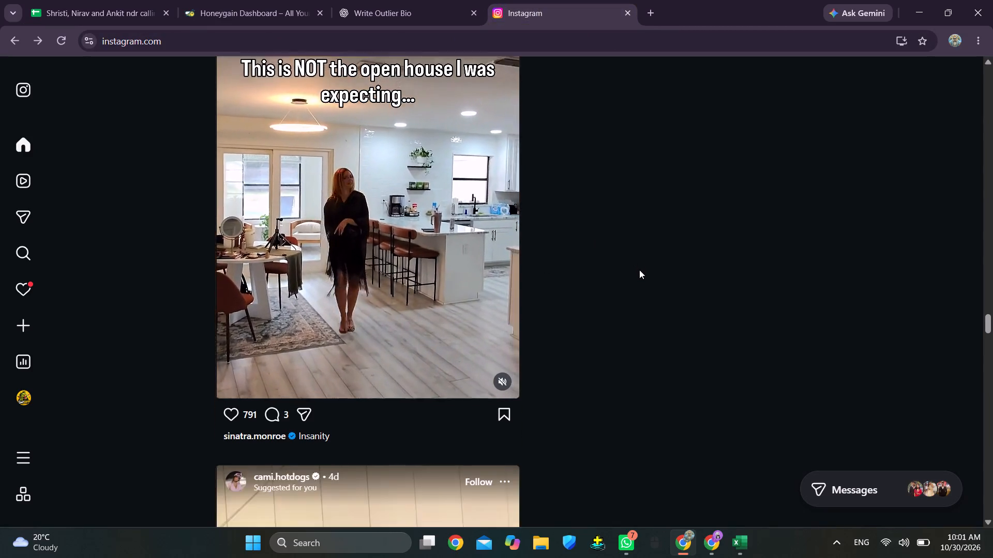
scroll(639, 270, "down", 4)
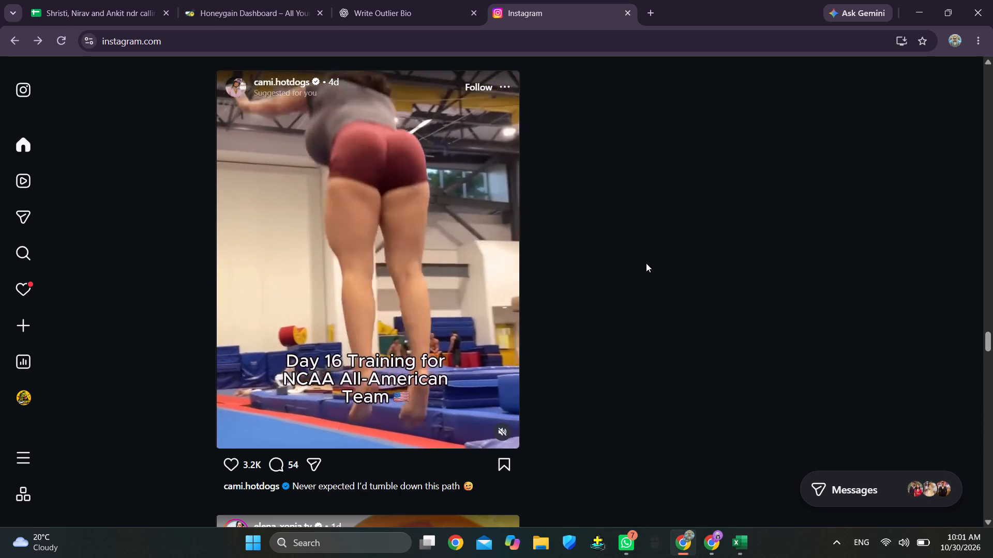
scroll(646, 263, "down", 6)
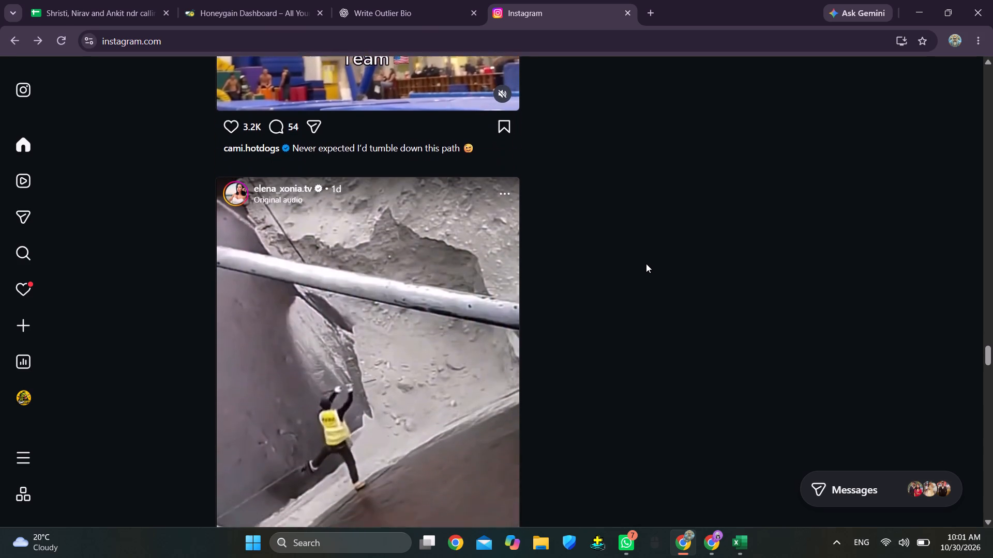
scroll(646, 263, "down", 1)
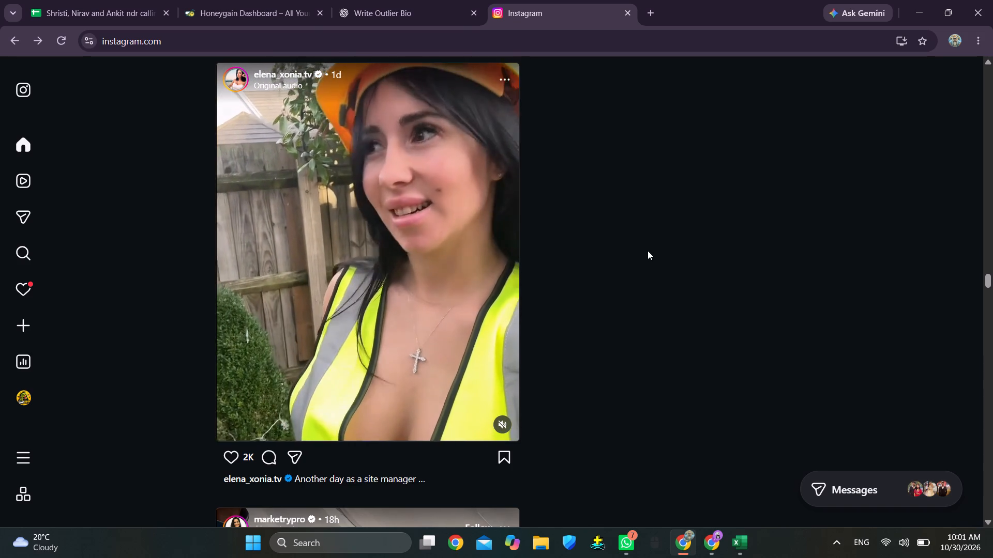
scroll(648, 251, "down", 1)
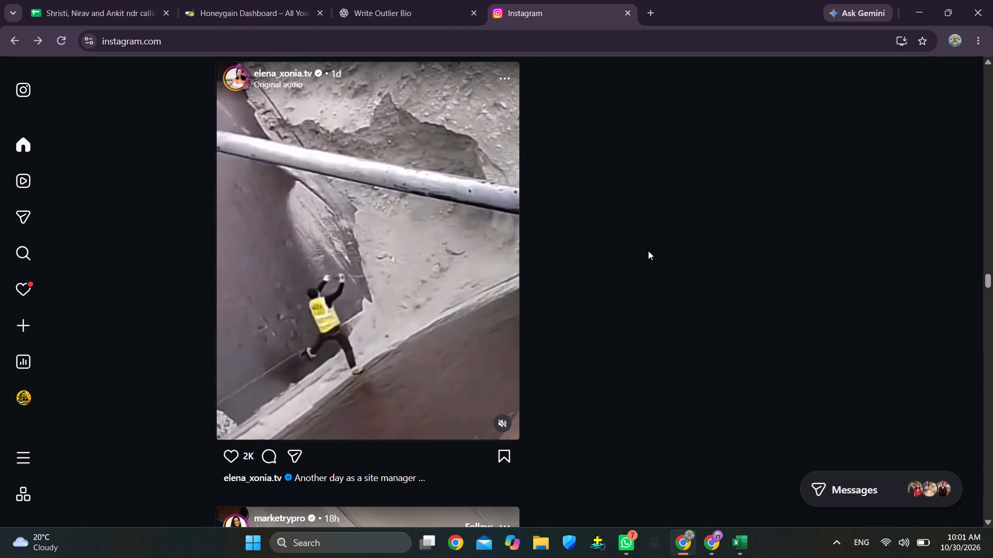
scroll(648, 251, "down", 5)
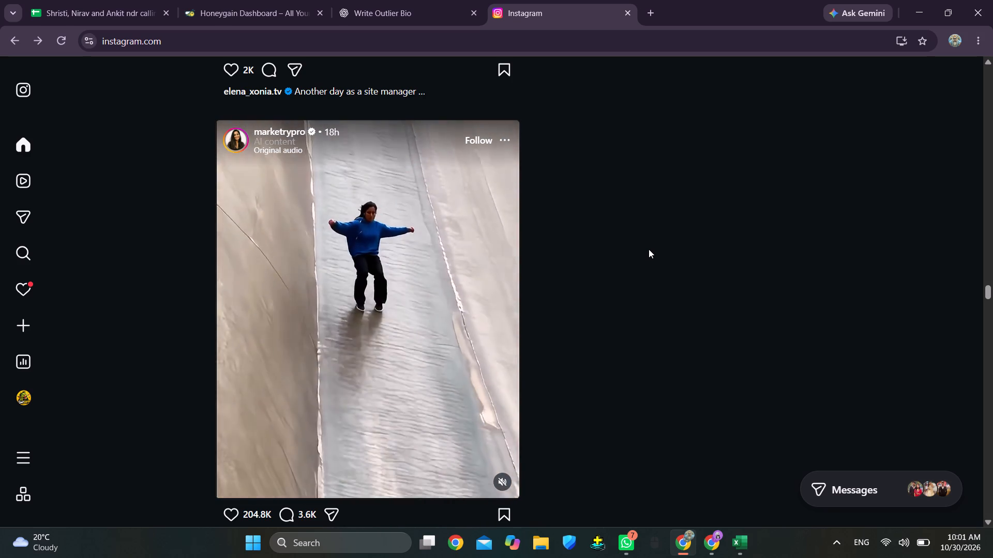
scroll(649, 249, "up", 1)
scroll(649, 249, "down", 1)
scroll(649, 249, "up", 4)
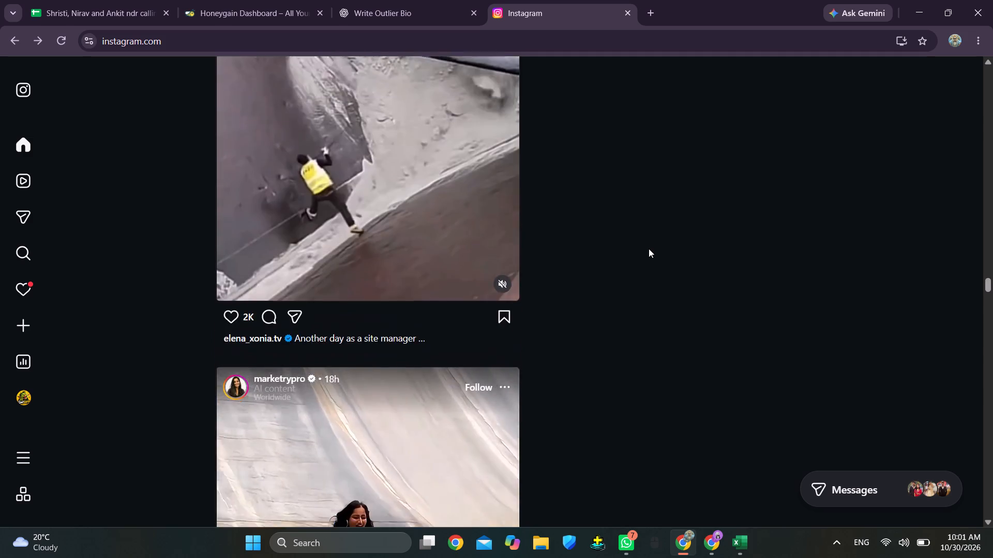
scroll(649, 249, "up", 3)
scroll(645, 267, "down", 1)
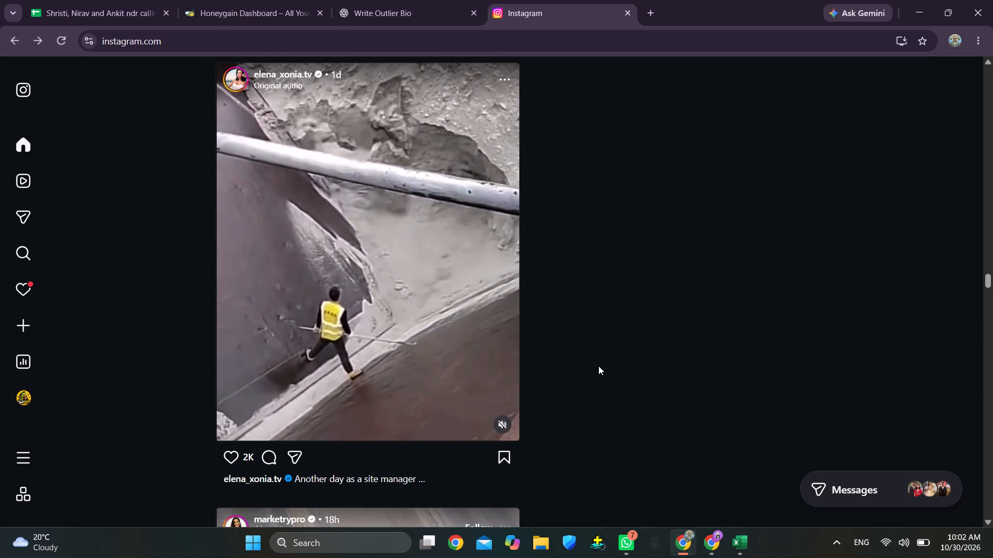
left_click(500, 457)
Browse further through the posts in the Instagram home feed.
scroll(628, 362, "down", 8)
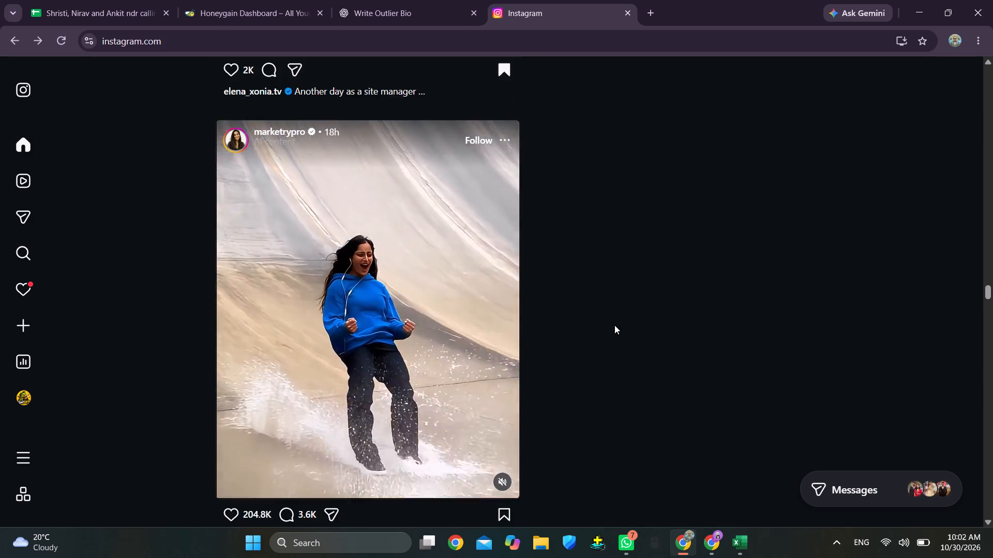
scroll(614, 325, "down", 7)
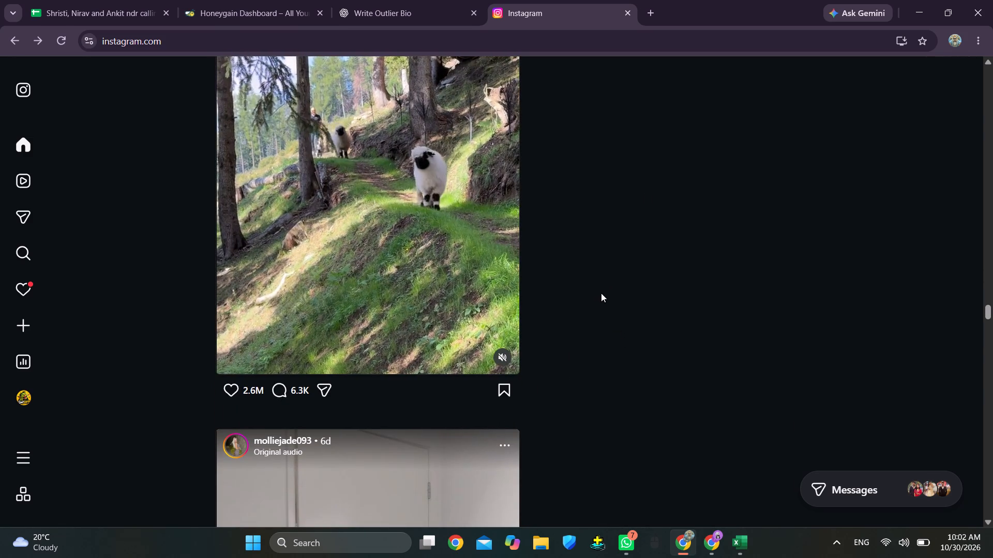
scroll(601, 293, "down", 5)
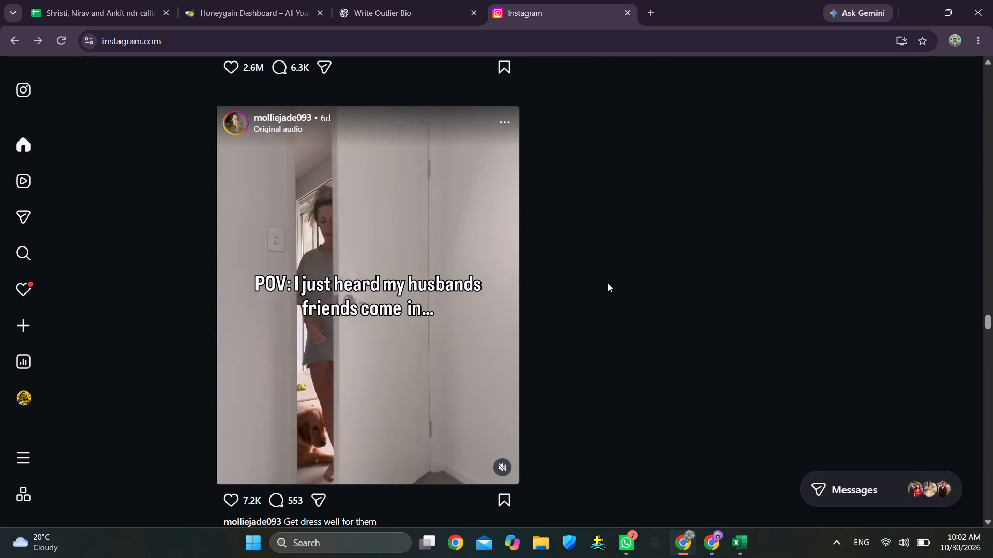
scroll(608, 283, "down", 6)
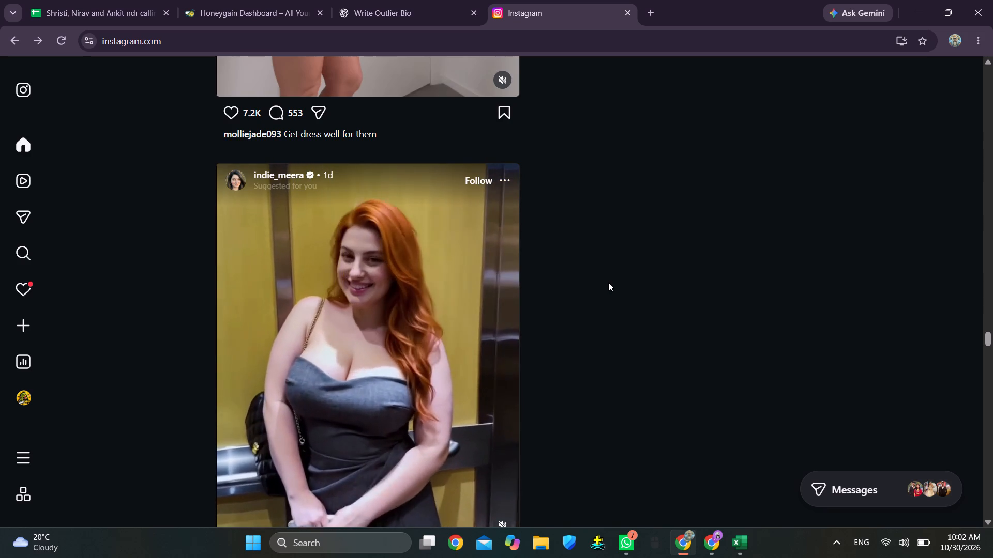
scroll(608, 282, "down", 9)
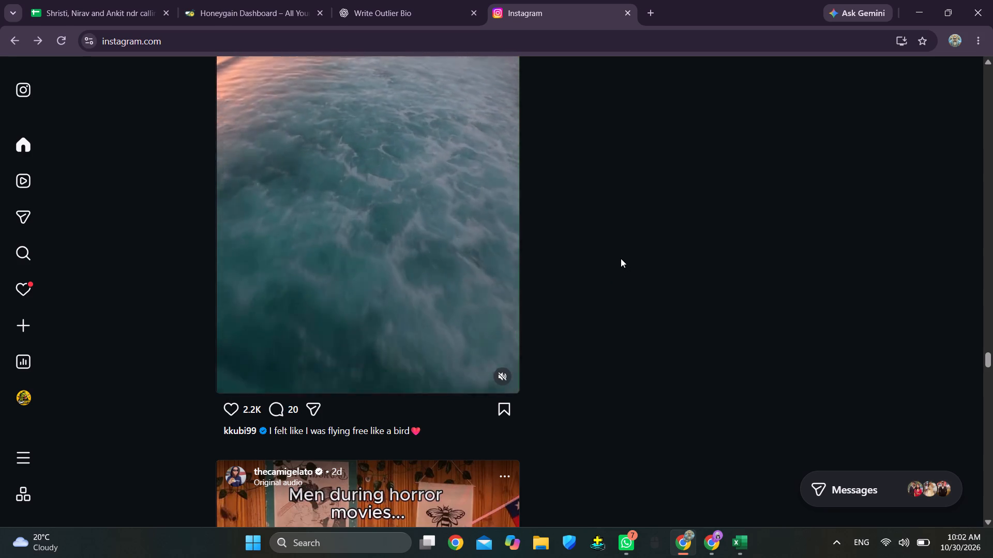
scroll(625, 252, "down", 5)
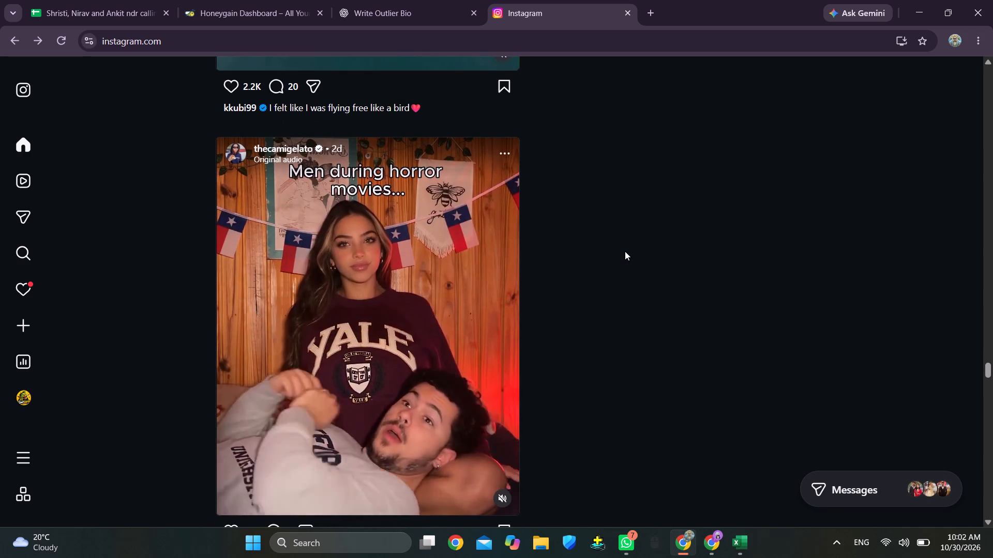
scroll(625, 251, "down", 1)
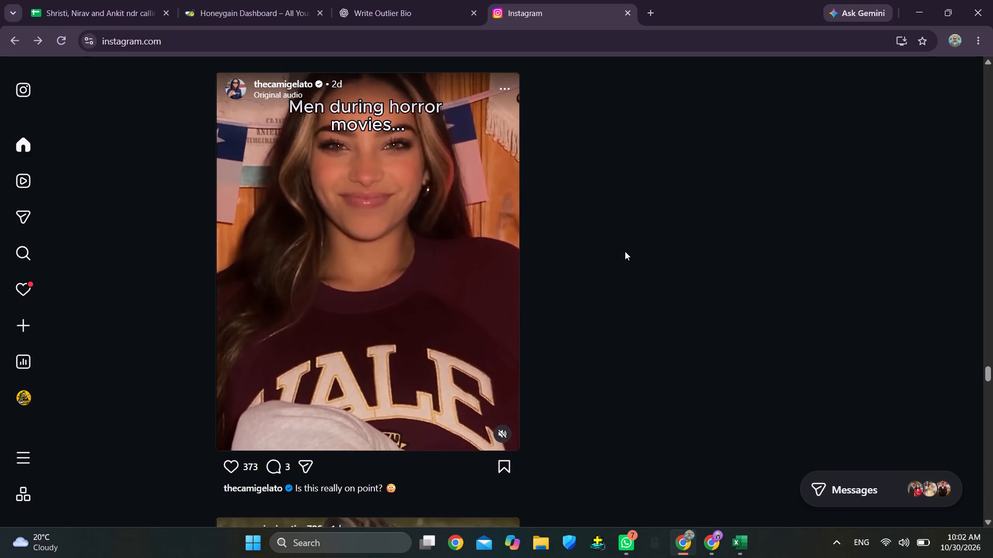
scroll(625, 251, "down", 6)
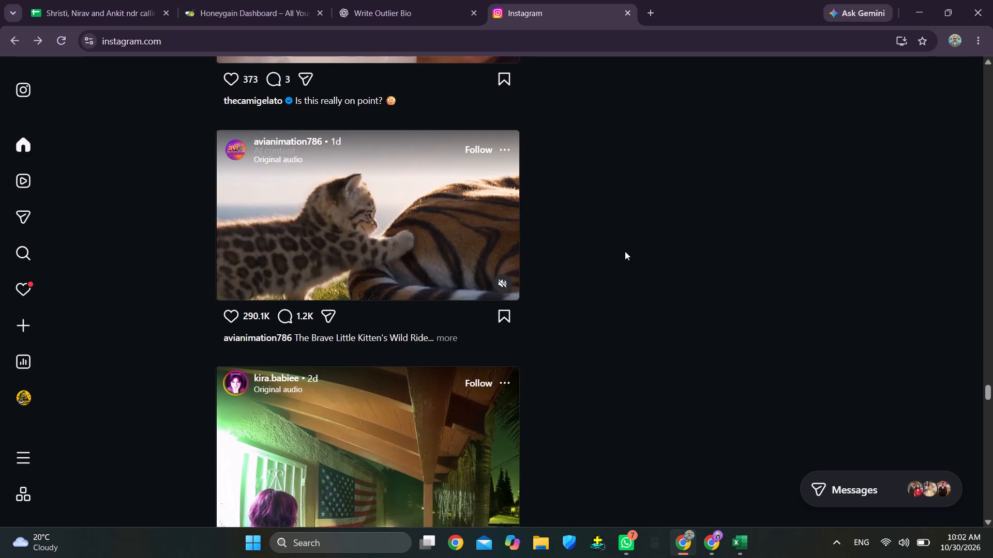
scroll(625, 251, "down", 4)
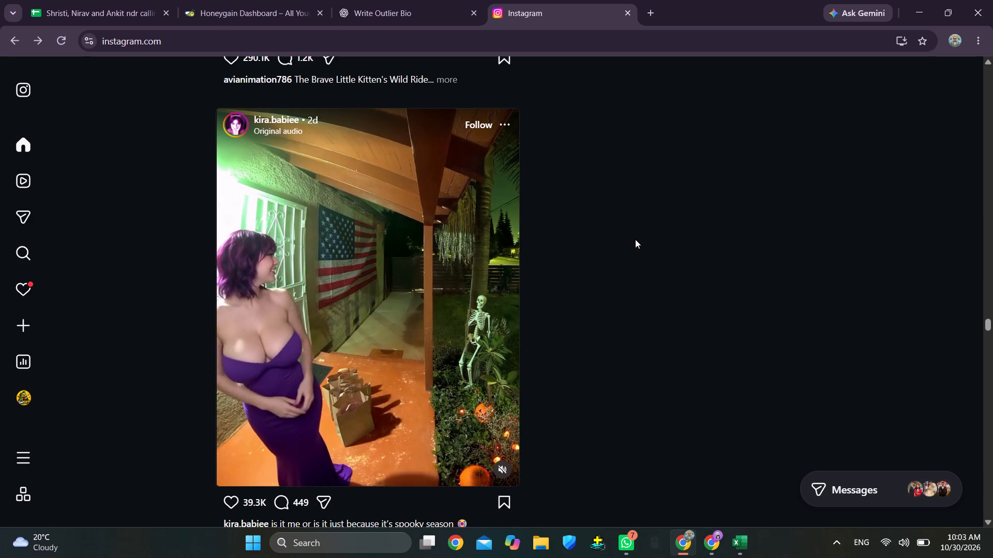
scroll(635, 239, "down", 5)
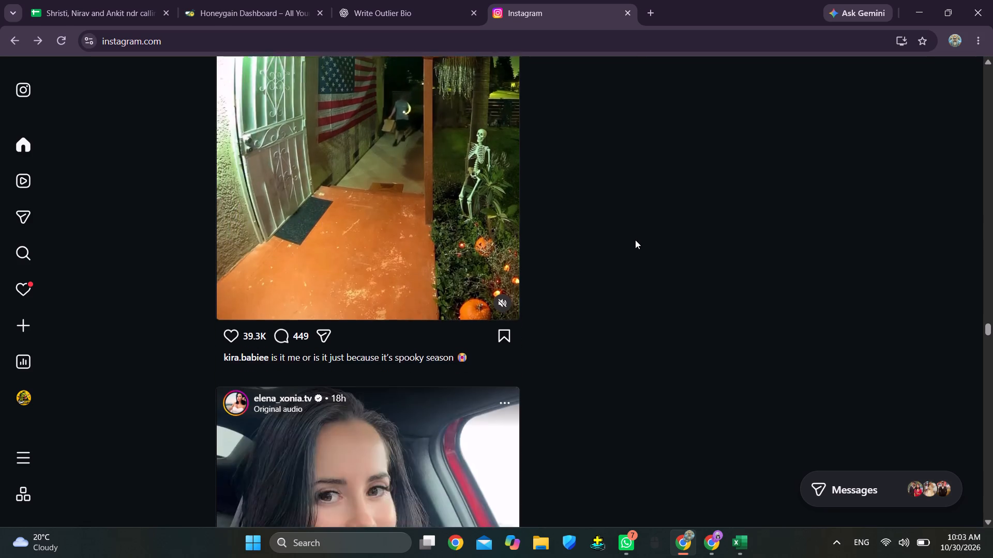
scroll(635, 240, "down", 3)
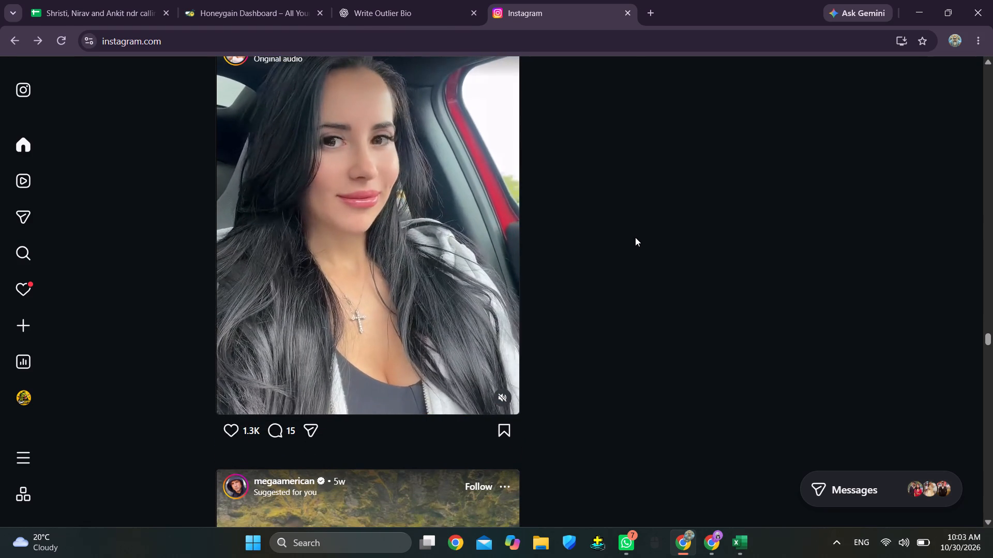
scroll(635, 237, "down", 6)
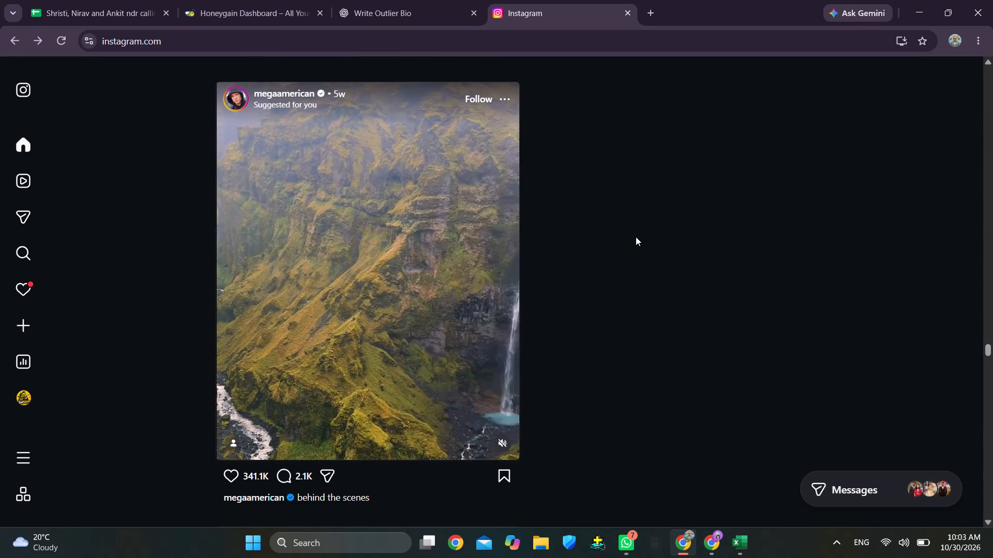
scroll(636, 237, "down", 5)
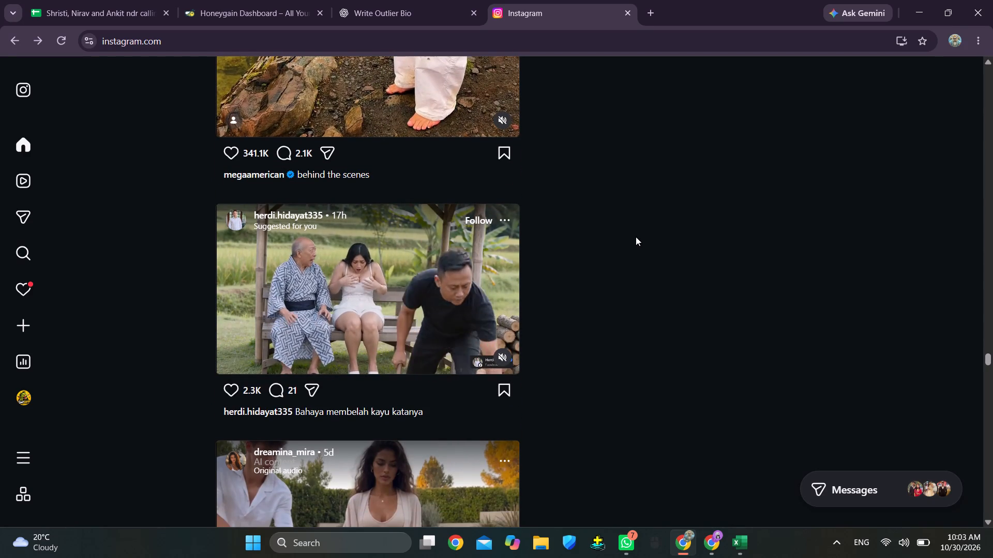
scroll(636, 237, "down", 1)
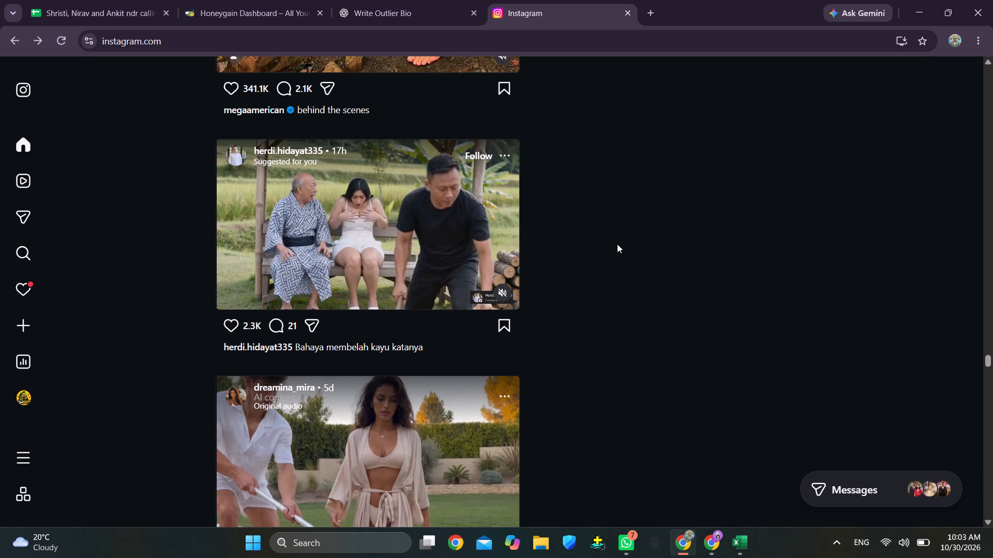
scroll(617, 244, "down", 3)
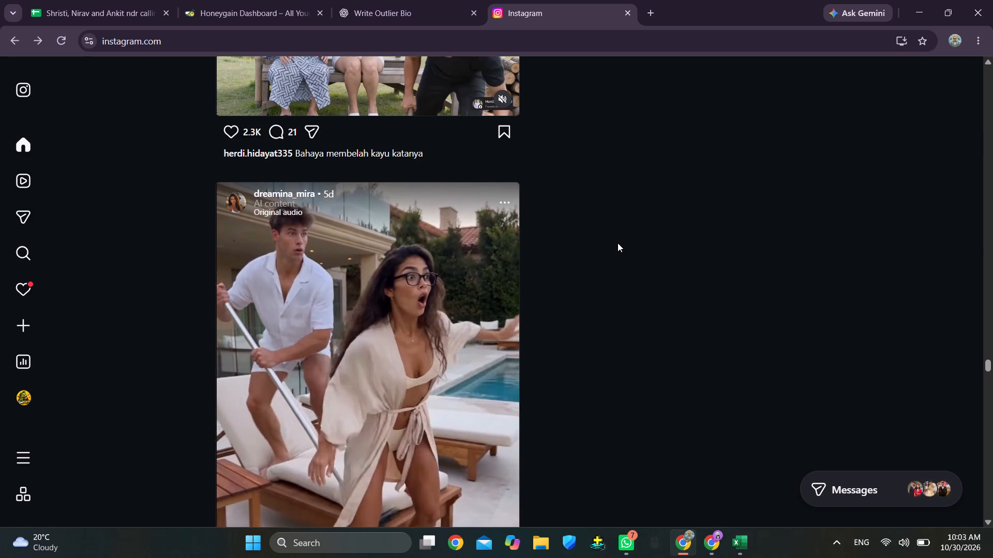
scroll(618, 243, "down", 8)
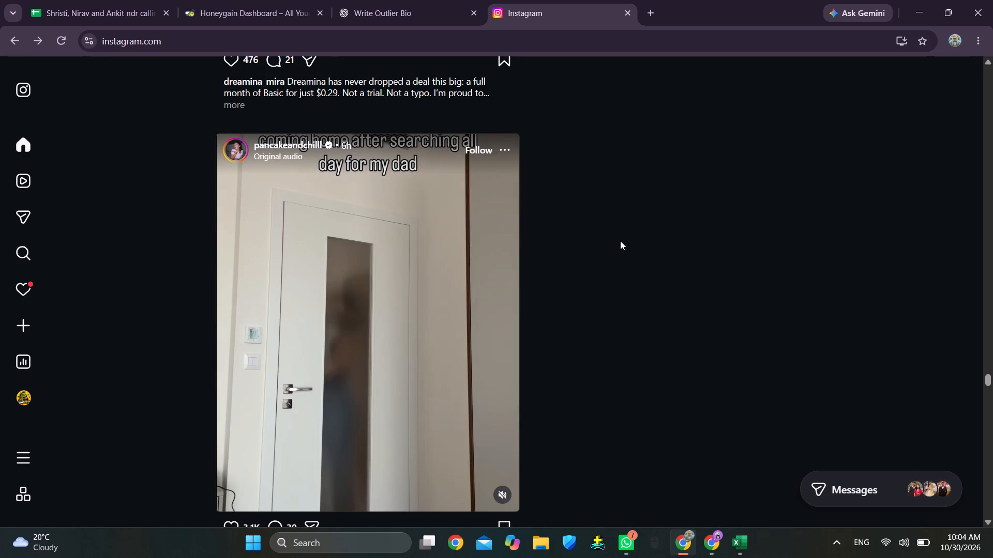
scroll(620, 241, "down", 2)
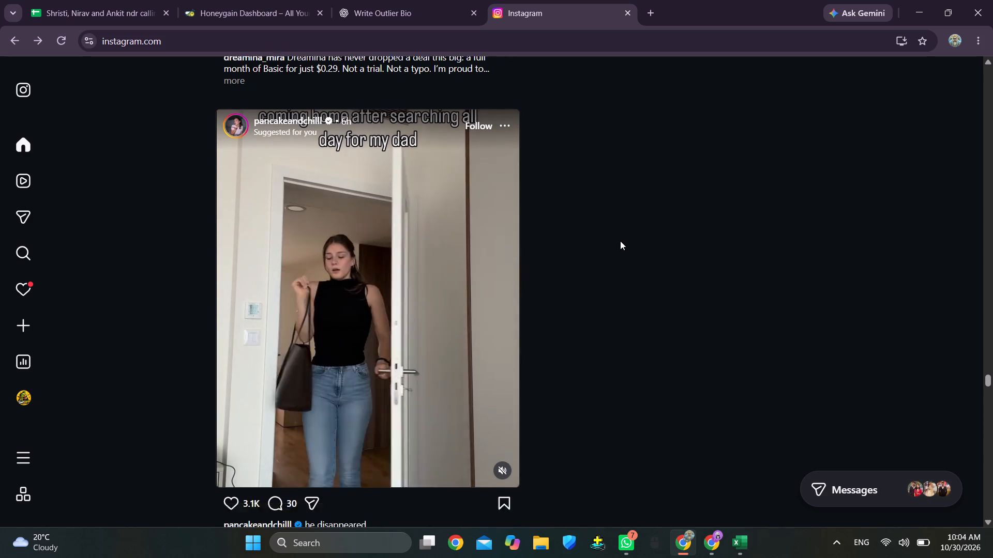
scroll(620, 241, "down", 5)
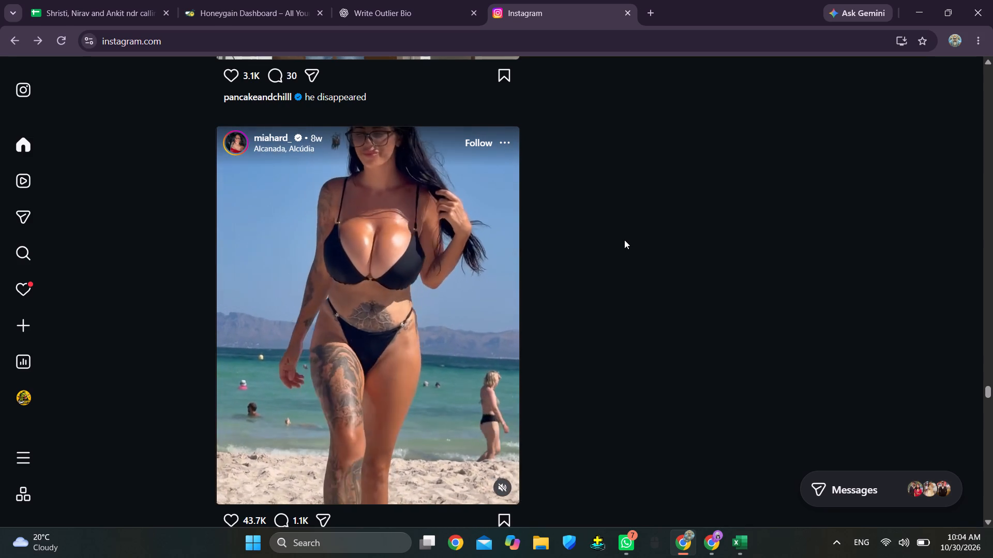
scroll(625, 240, "down", 7)
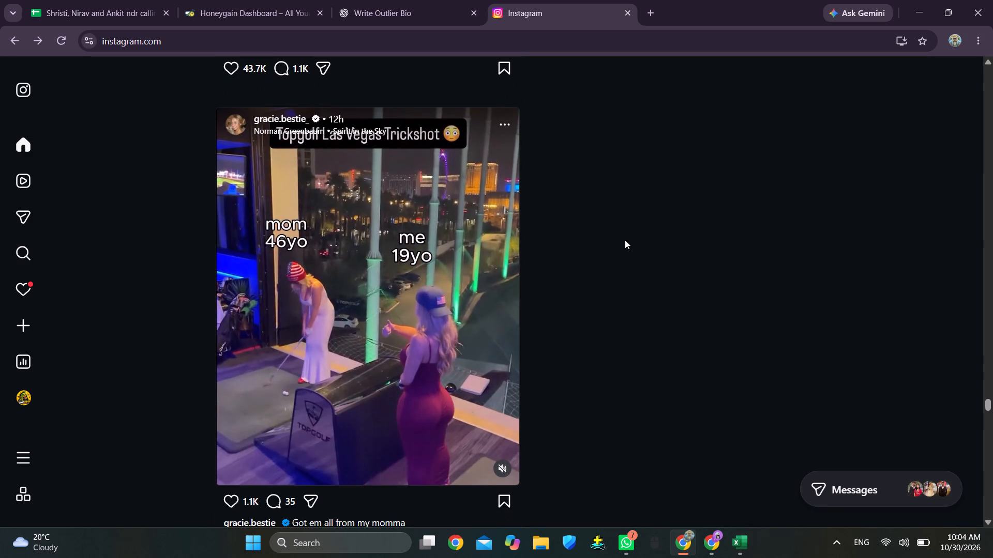